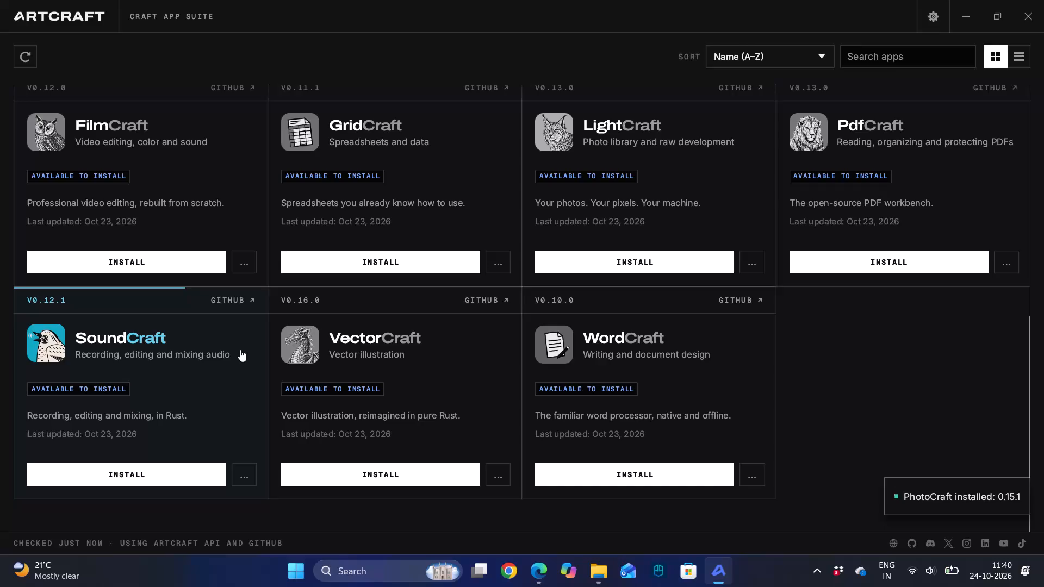
# Launch EffectCraft from the installed apps in the ArtCraft launcher.
pyautogui.scroll(20, 240, 349)
pyautogui.scroll(20, 240, 349)
pyautogui.scroll(20, 240, 349)
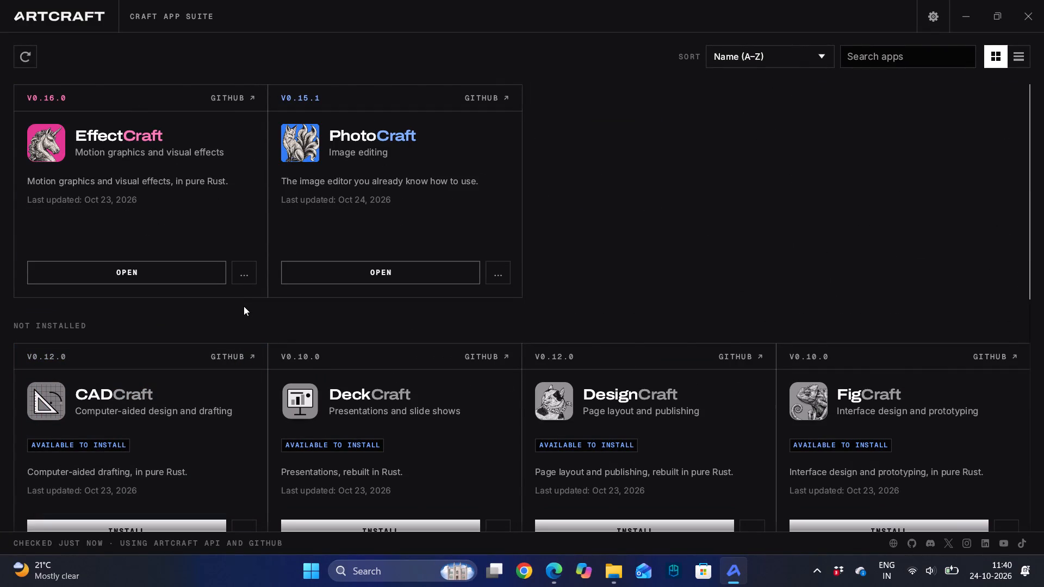
pyautogui.click(157, 274)
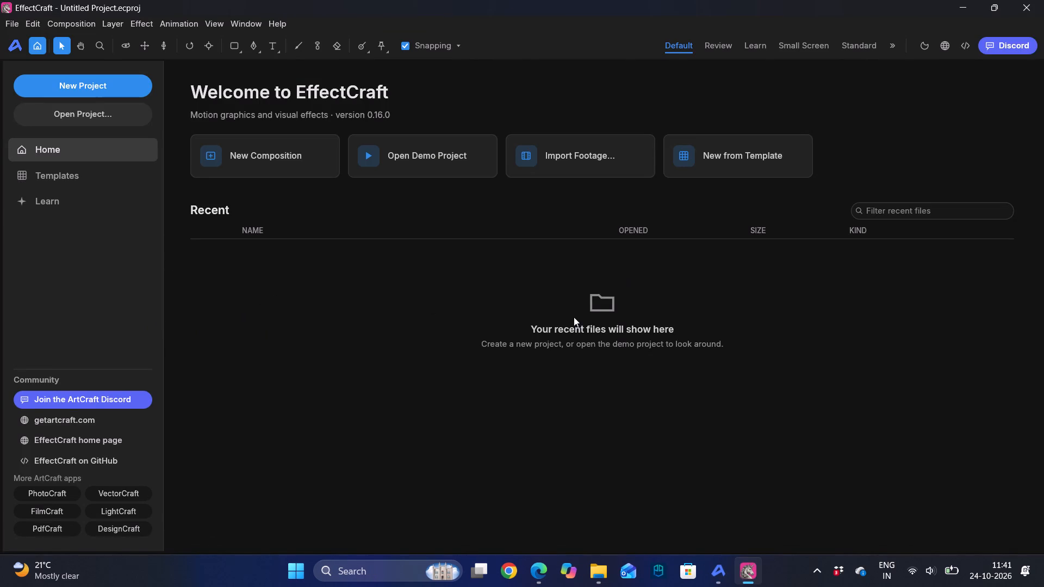
pyautogui.click(301, 316)
# Open the project FirstVersion.ecproj from the FirstProfessionalEdit folder inside Video Editing Practice on the ADATA UFD (D:) drive.
pyautogui.click(81, 115)
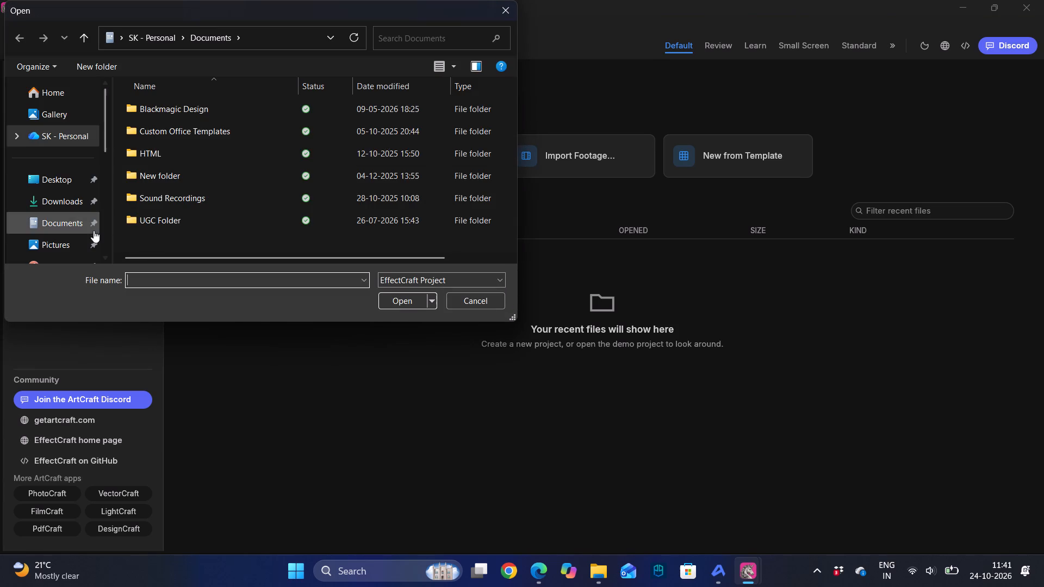
pyautogui.scroll(-5, 49, 191)
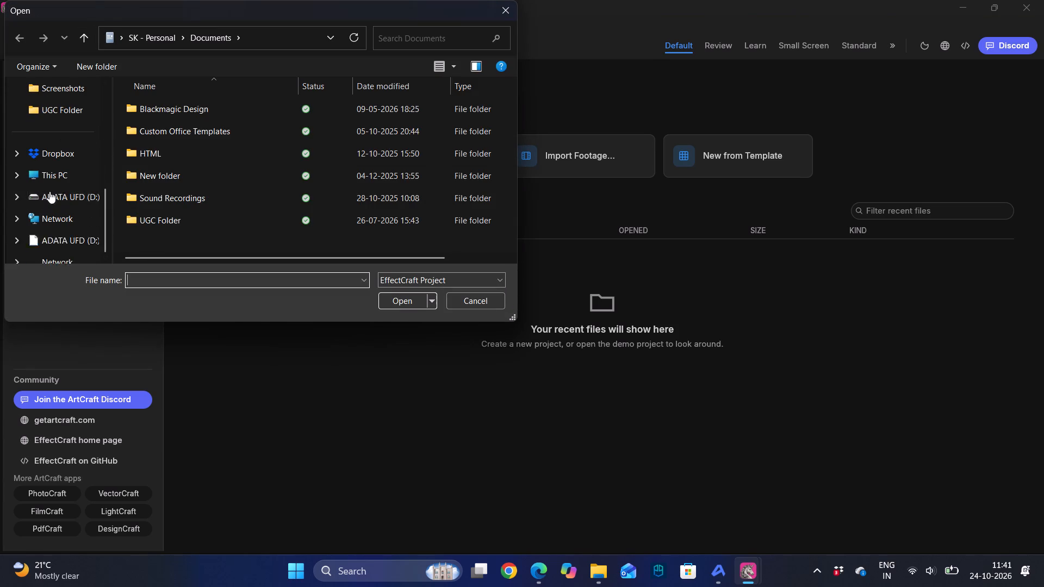
pyautogui.scroll(-3, 49, 191)
pyautogui.click(55, 199)
pyautogui.doubleClick(203, 125)
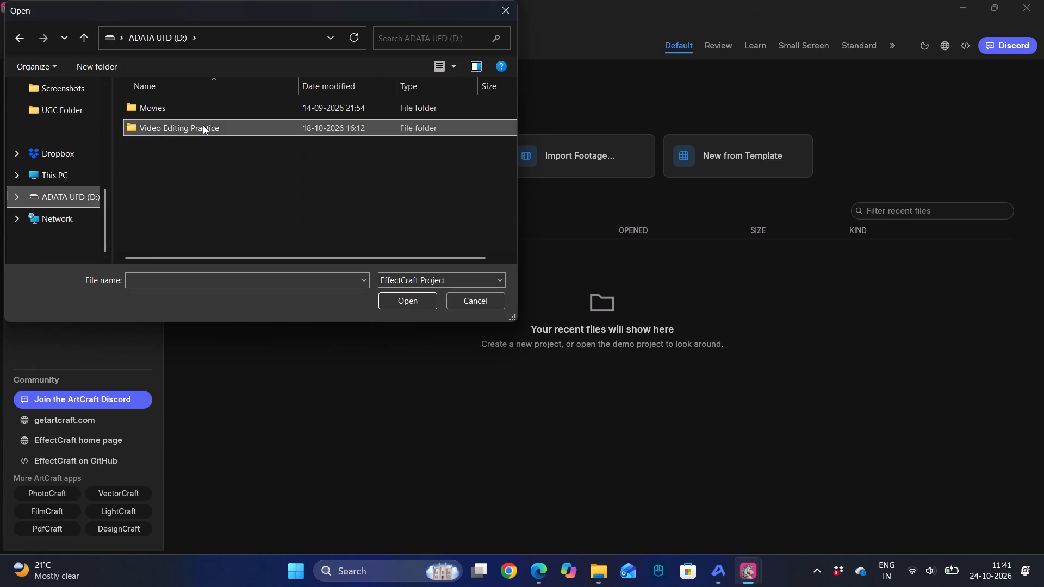
pyautogui.doubleClick(195, 126)
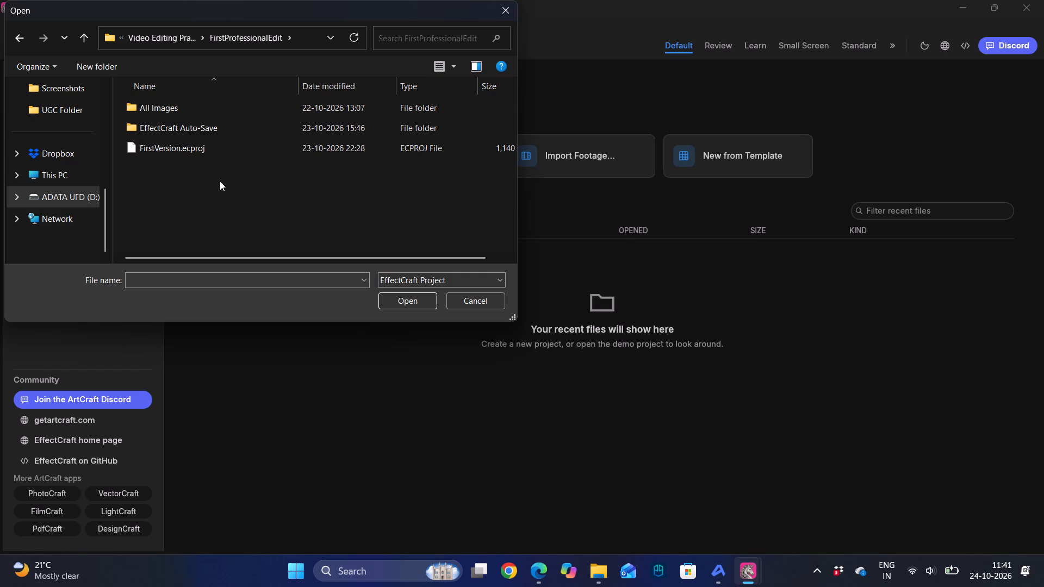
pyautogui.click(172, 152)
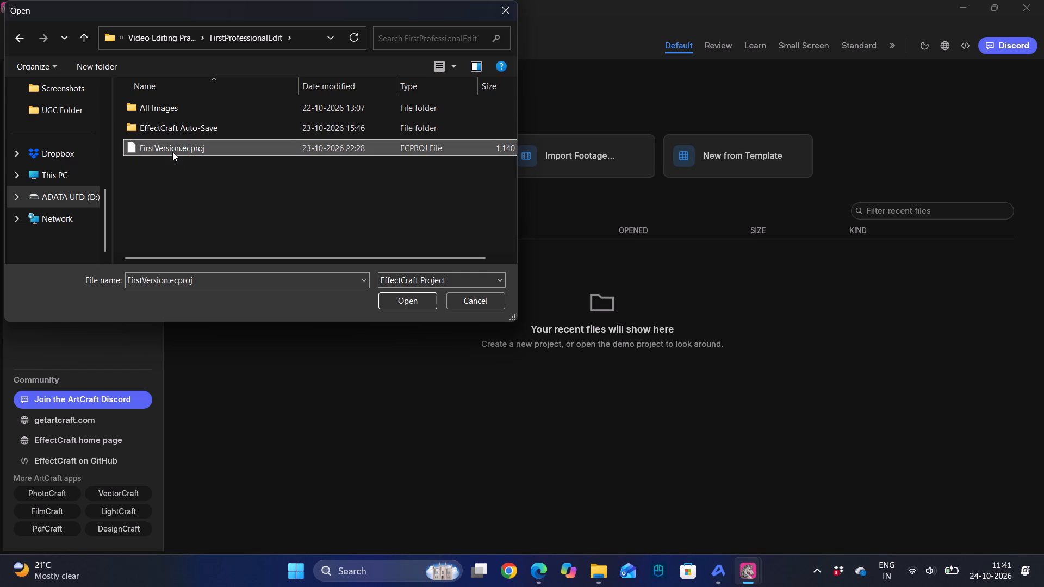
pyautogui.press('Return')
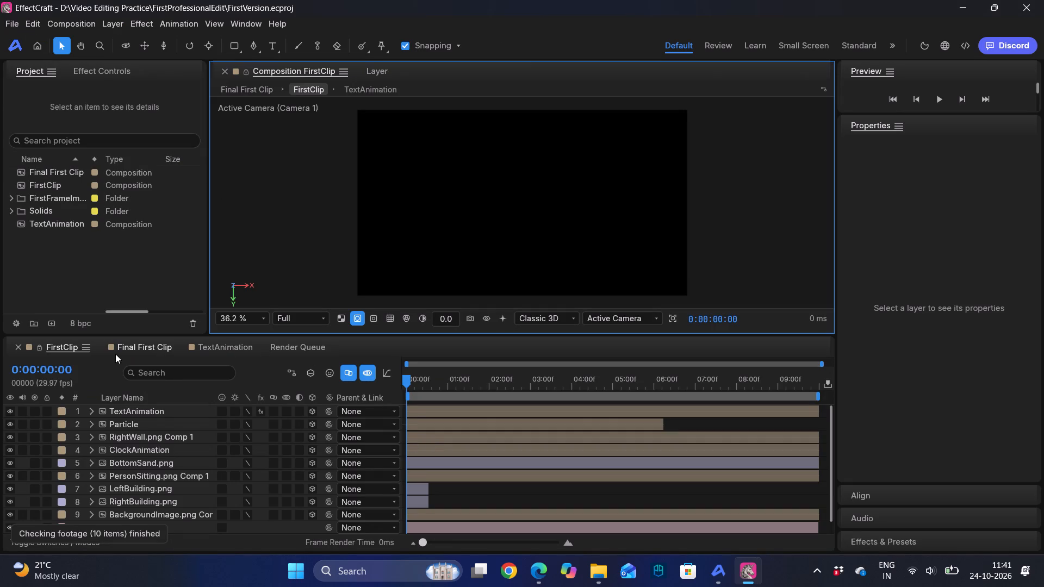
# Open the Final First Clip composition from the project.
pyautogui.click(59, 172)
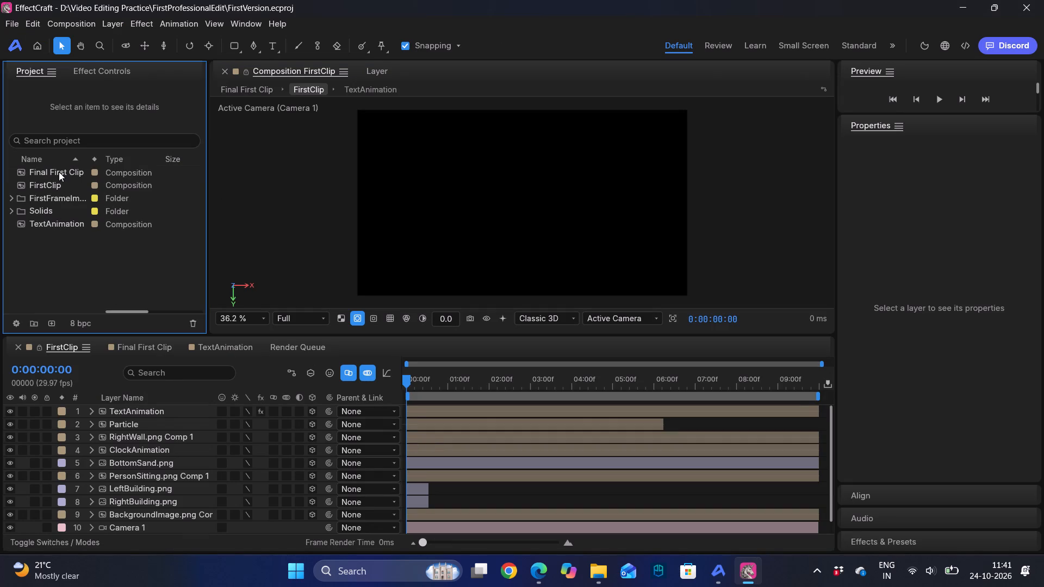
pyautogui.doubleClick(59, 172)
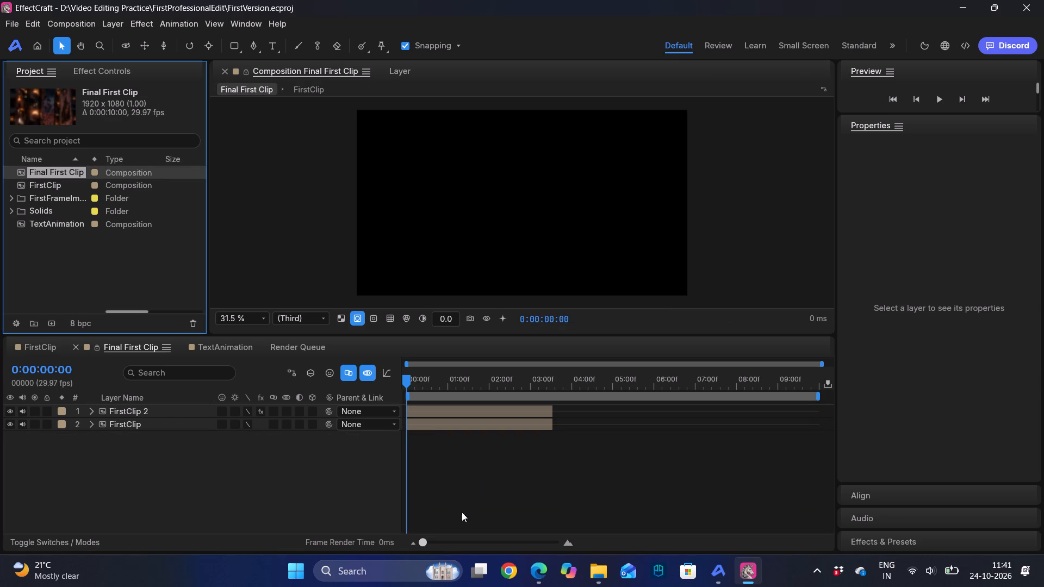
# Briefly play and stop the preview of the Final First Clip composition from its first frame.
pyautogui.press('space')
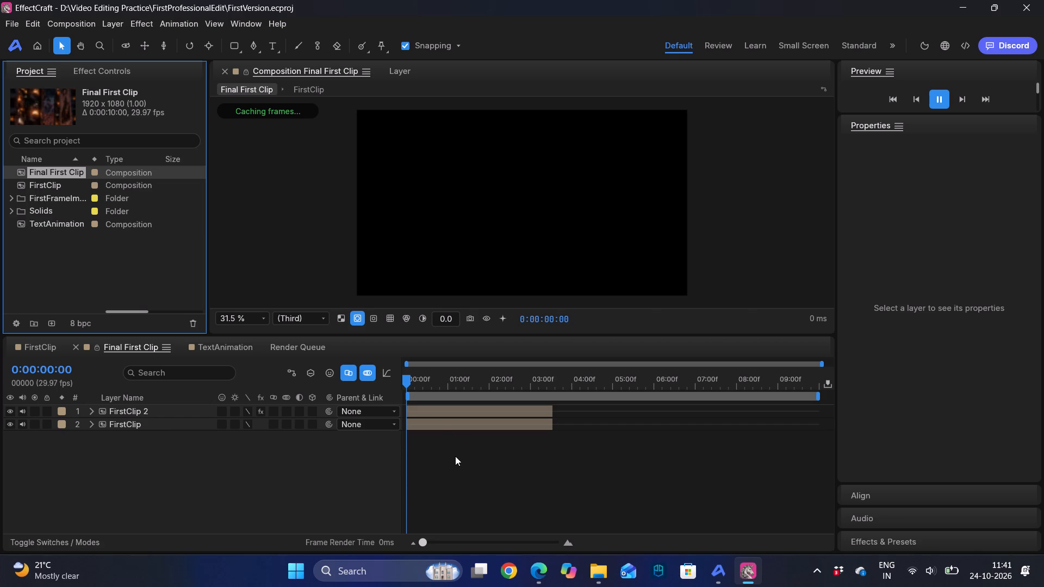
pyautogui.press('space')
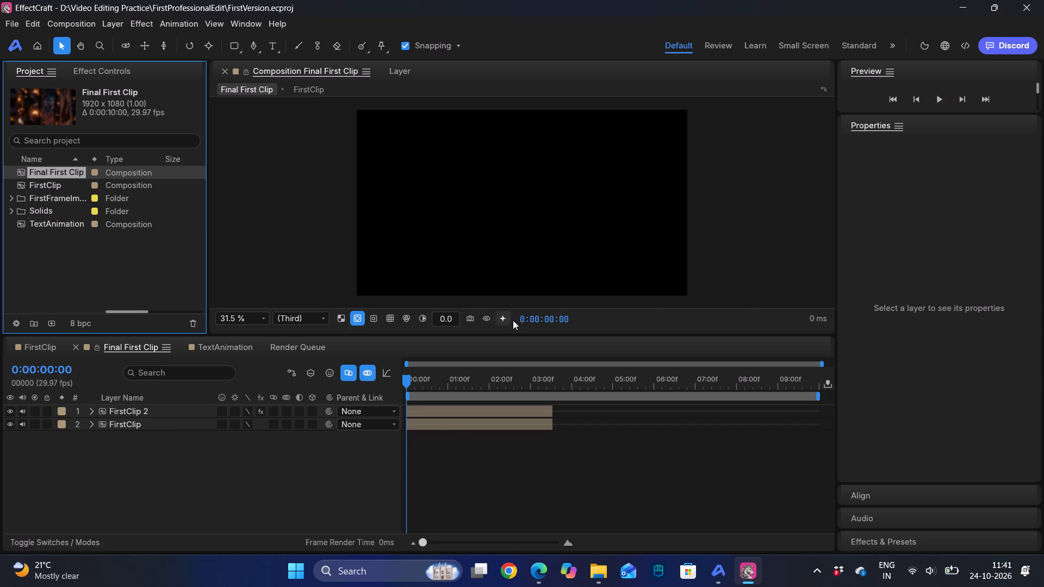
# Set the composition's fast preview mode to Adaptive Resolution, with resolution on Auto and magnification on Fit.
pyautogui.click(502, 320)
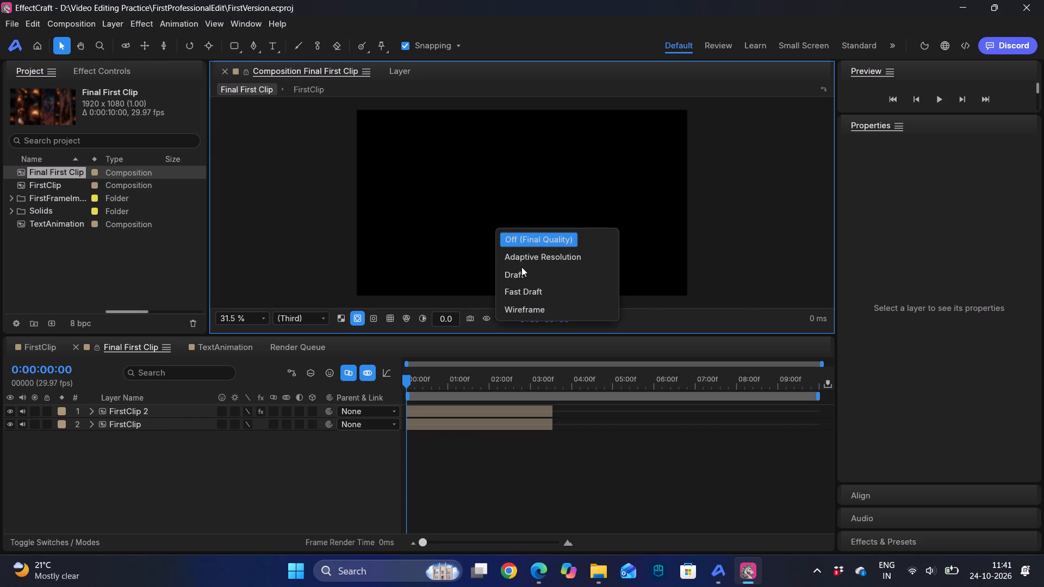
pyautogui.click(527, 259)
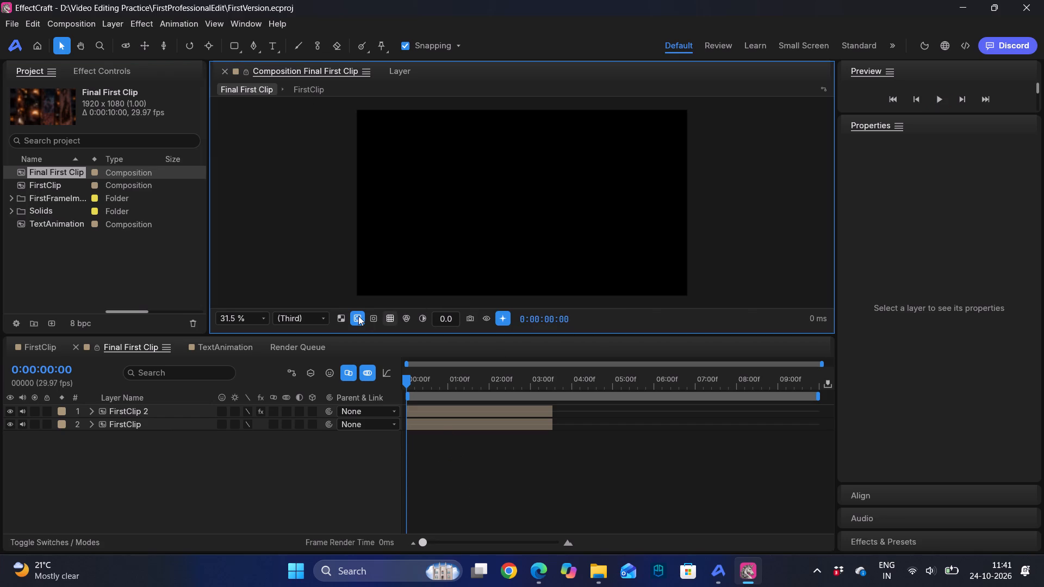
pyautogui.click(358, 316)
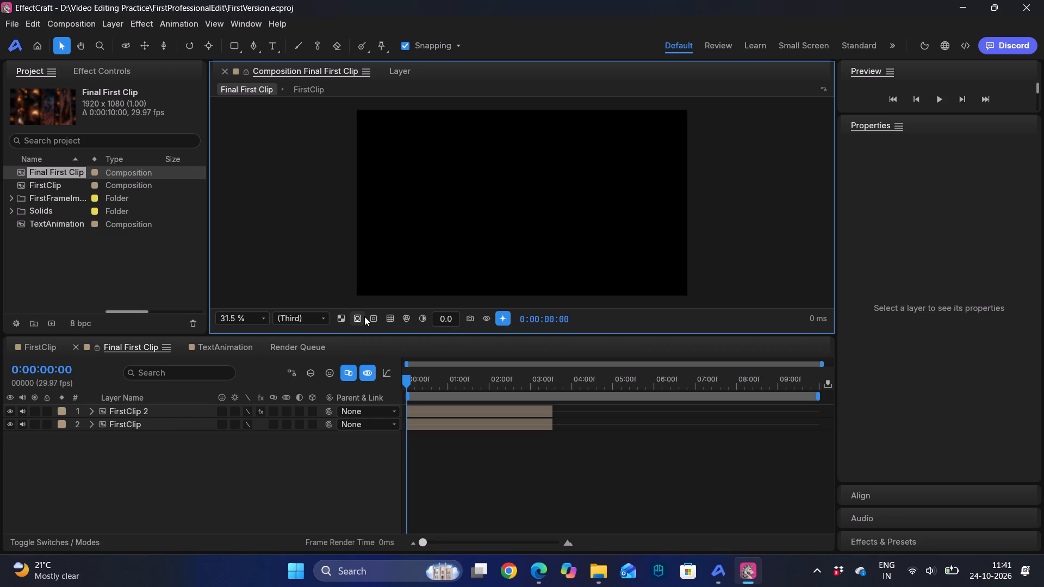
pyautogui.click(357, 318)
pyautogui.click(303, 318)
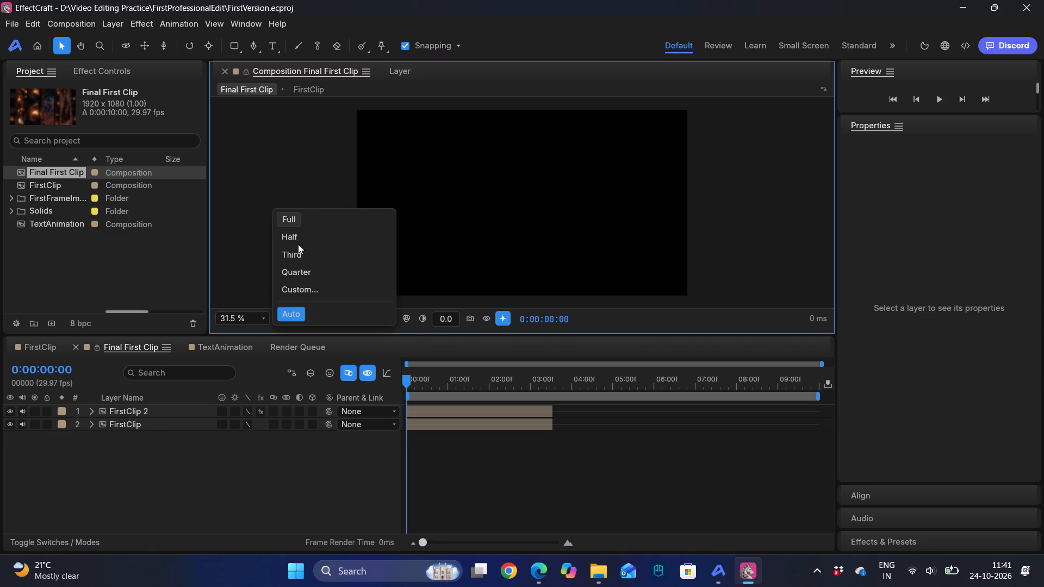
pyautogui.click(288, 315)
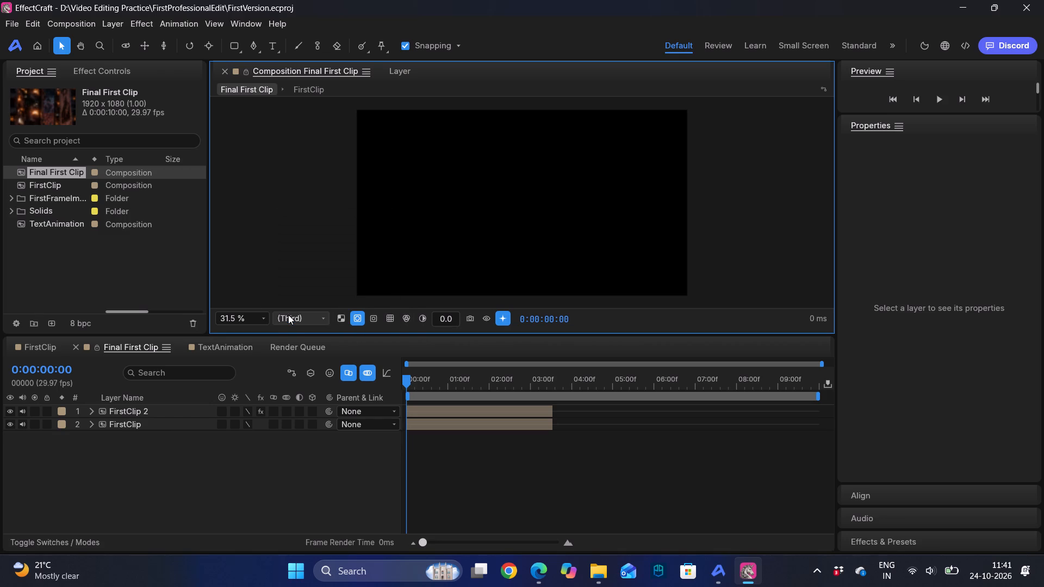
pyautogui.click(254, 319)
pyautogui.click(227, 100)
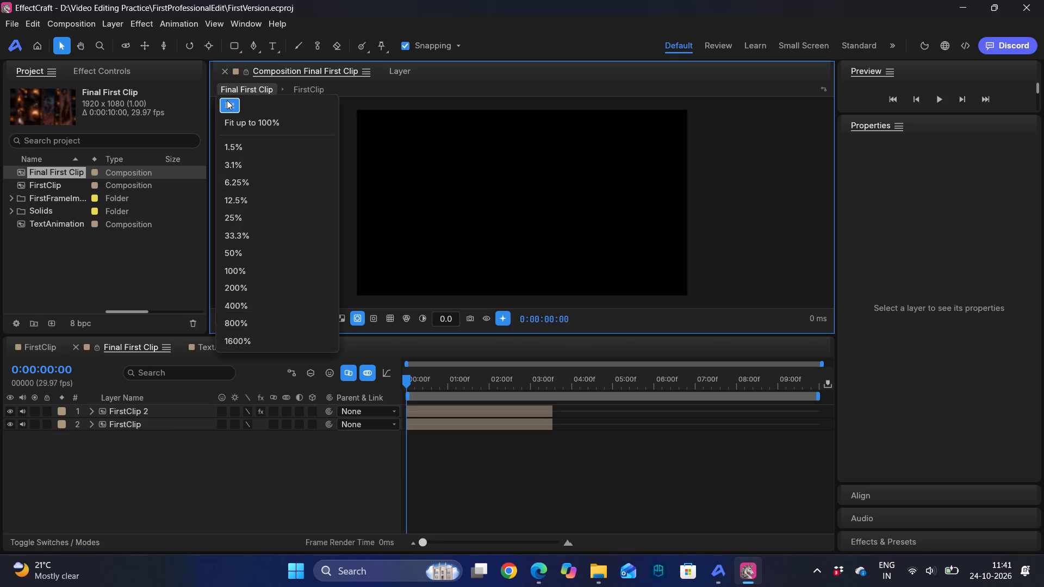
# Examine the Memory & CPU preferences for the reserved RAM and cache budgets, and close the settings.
pyautogui.click(37, 19)
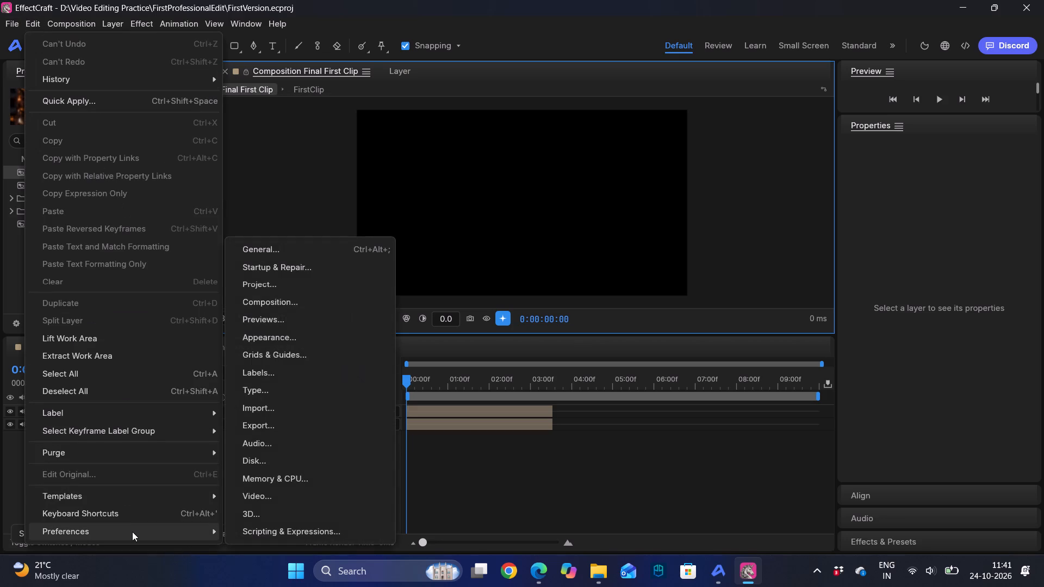
pyautogui.click(282, 474)
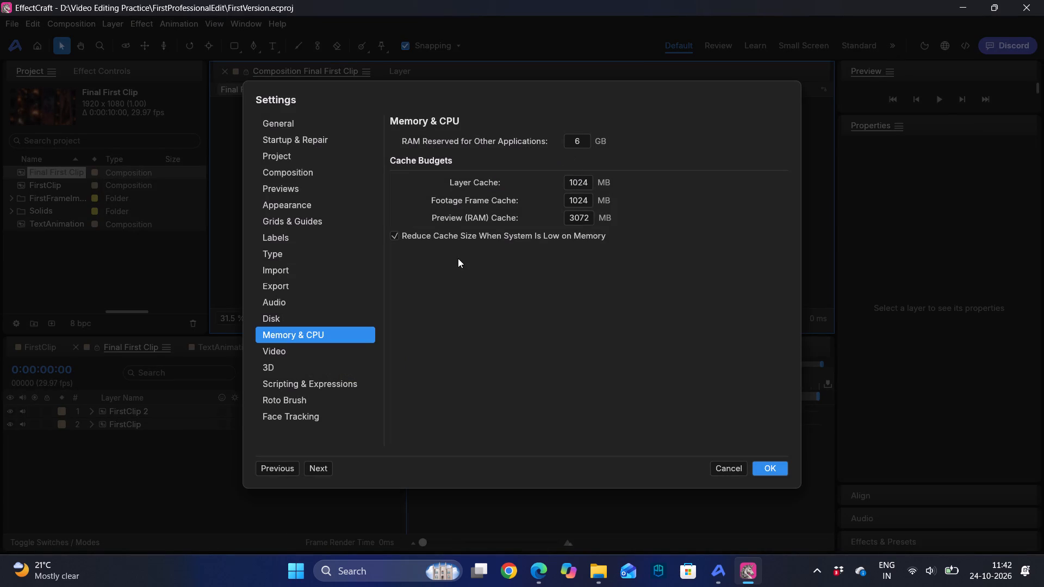
pyautogui.click(767, 465)
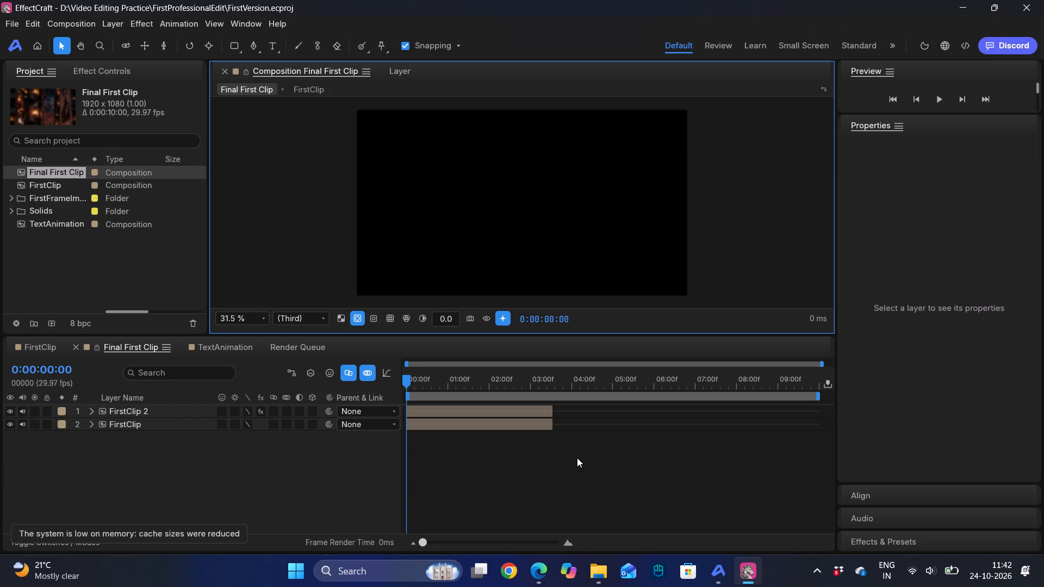
# Preview the Final First Clip composition again, returning the playhead to the first frame before replaying.
pyautogui.press('space')
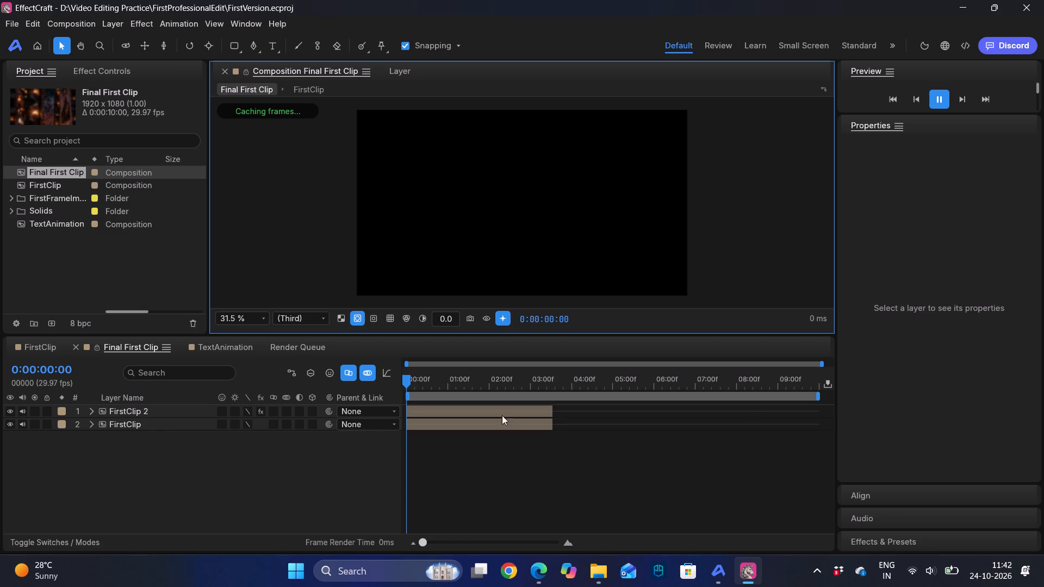
pyautogui.moveTo(408, 382); pyautogui.dragTo(400, 380)
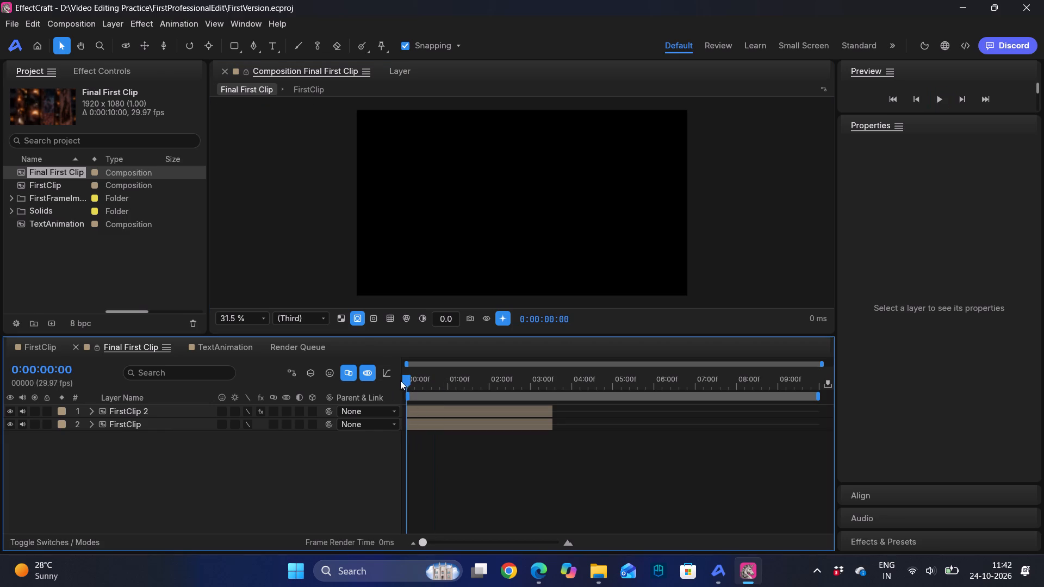
pyautogui.moveTo(400, 380); pyautogui.dragTo(436, 396)
pyautogui.moveTo(436, 396); pyautogui.dragTo(339, 422)
pyautogui.press('space')
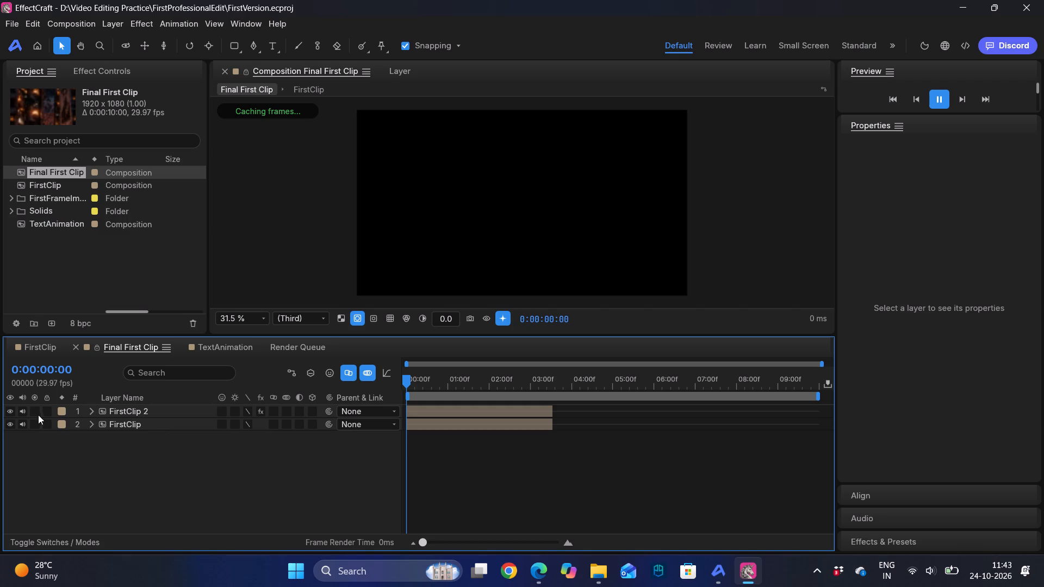
# Mute the audio of the FirstClip 2 and FirstClip layers.
pyautogui.click(22, 415)
pyautogui.click(22, 427)
# Scrub through the first 18 frames of Final First Clip and replay the preview from 0:00:00:00.
pyautogui.moveTo(408, 380); pyautogui.dragTo(406, 378)
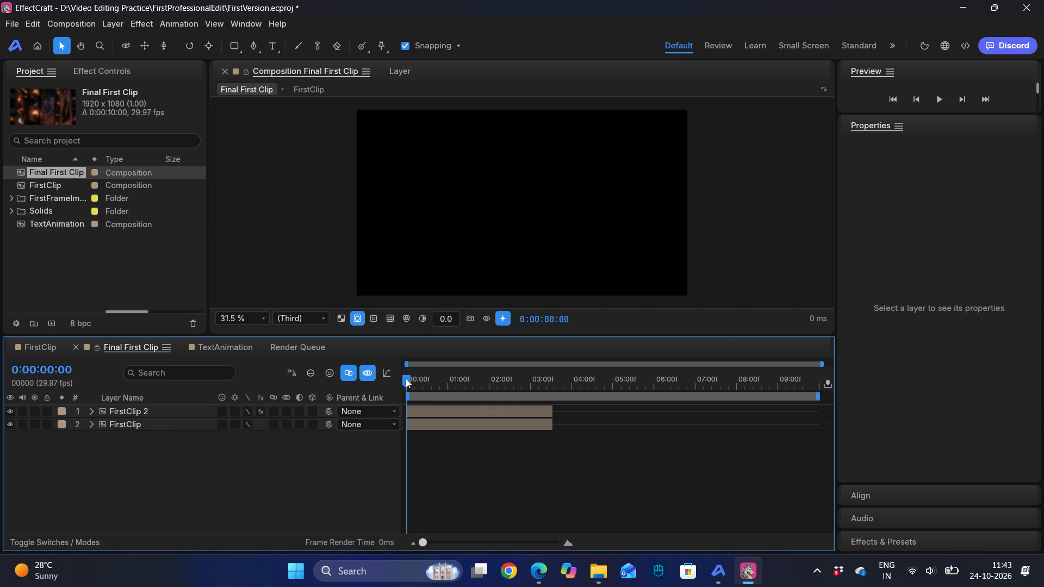
pyautogui.moveTo(406, 378); pyautogui.dragTo(387, 391)
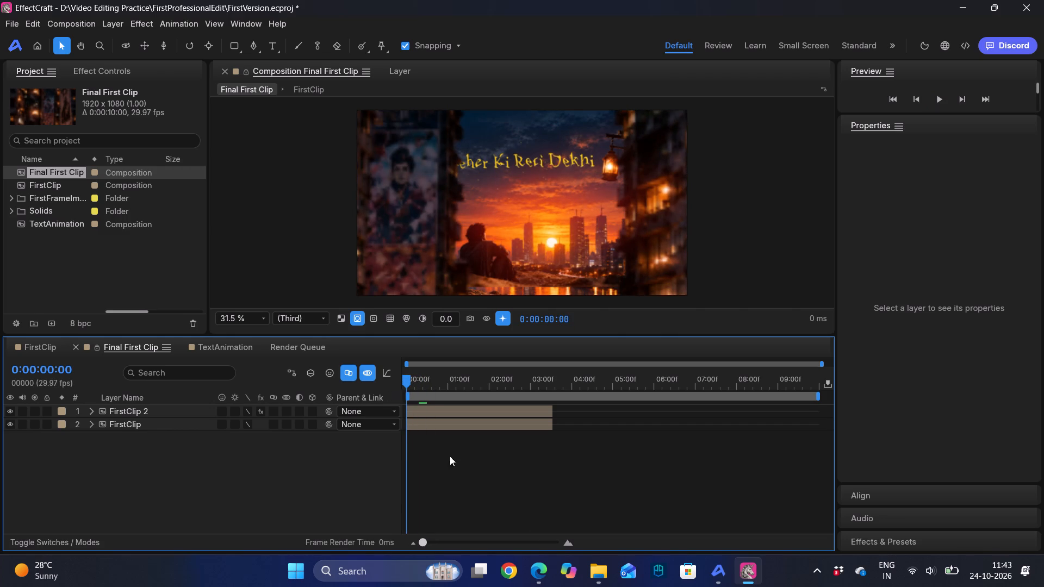
pyautogui.press('space')
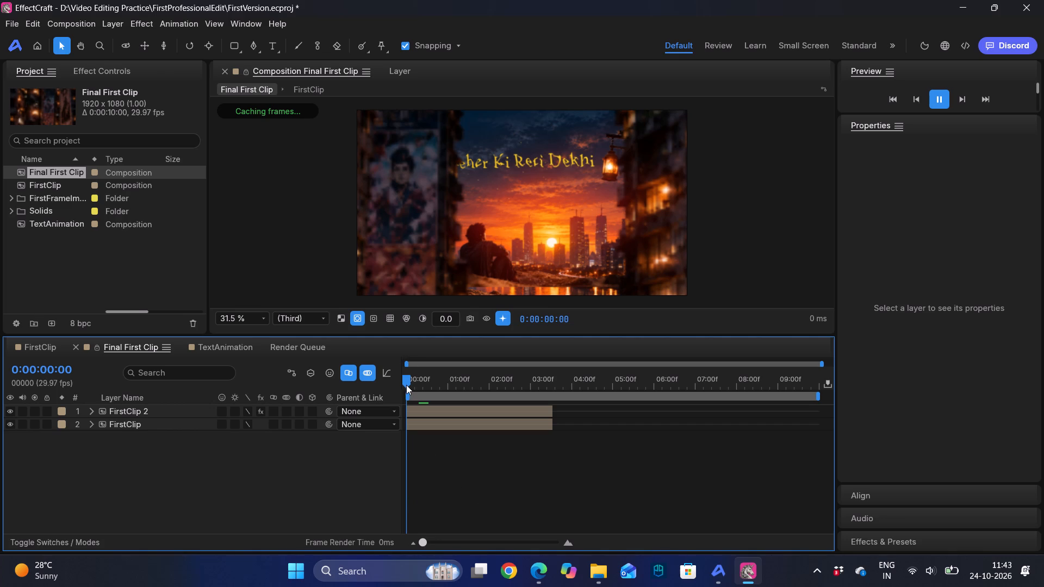
pyautogui.moveTo(406, 385); pyautogui.dragTo(427, 384)
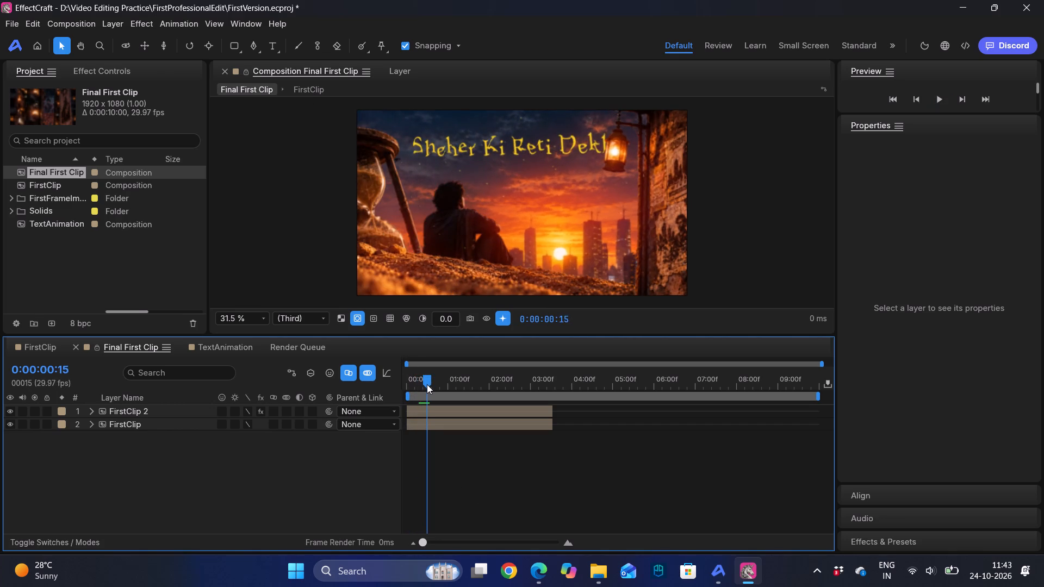
pyautogui.moveTo(427, 384); pyautogui.dragTo(431, 382)
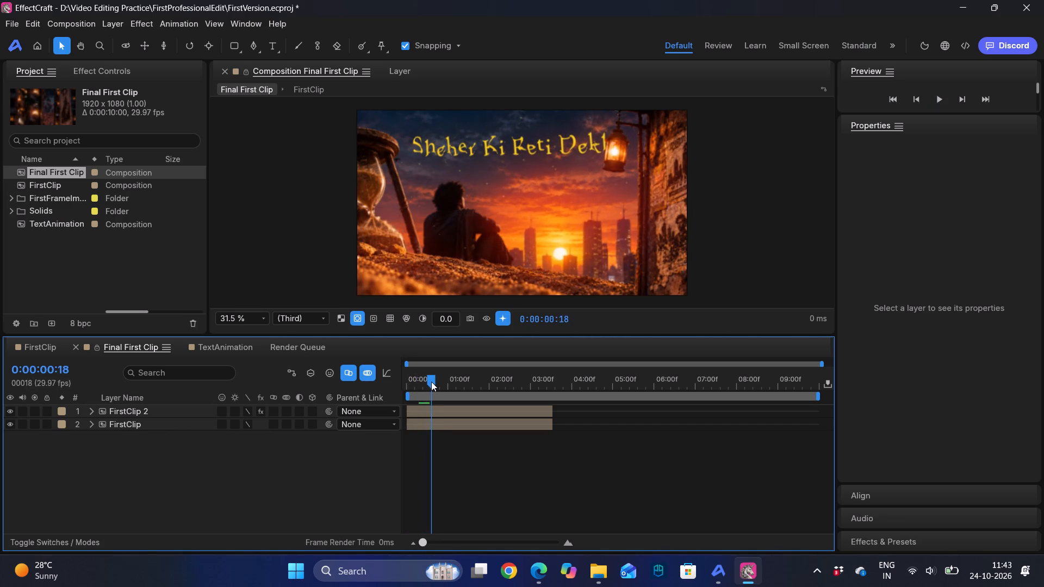
pyautogui.moveTo(431, 382); pyautogui.dragTo(397, 383)
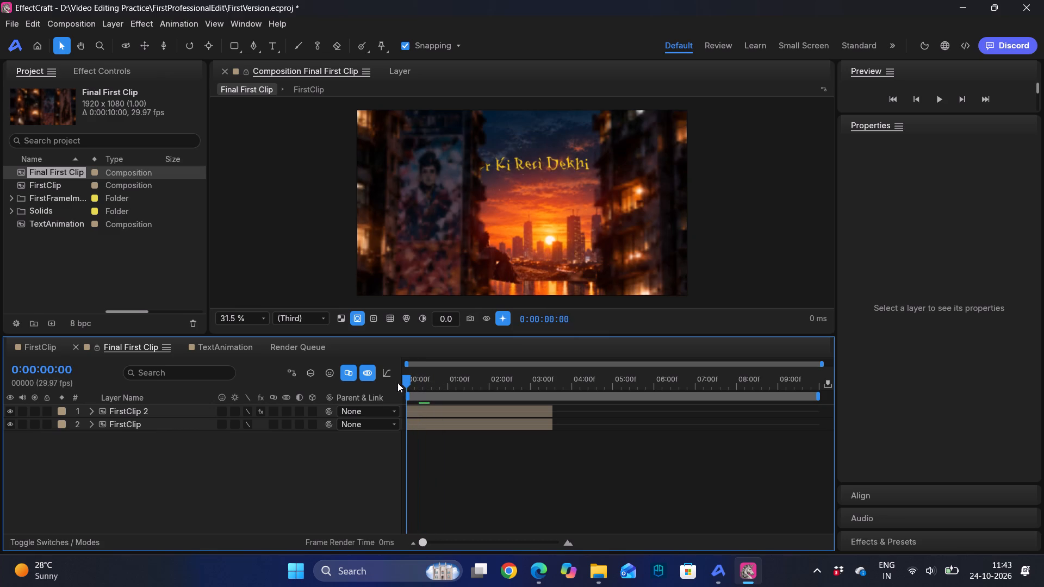
pyautogui.moveTo(397, 383); pyautogui.dragTo(373, 385)
pyautogui.press('space')
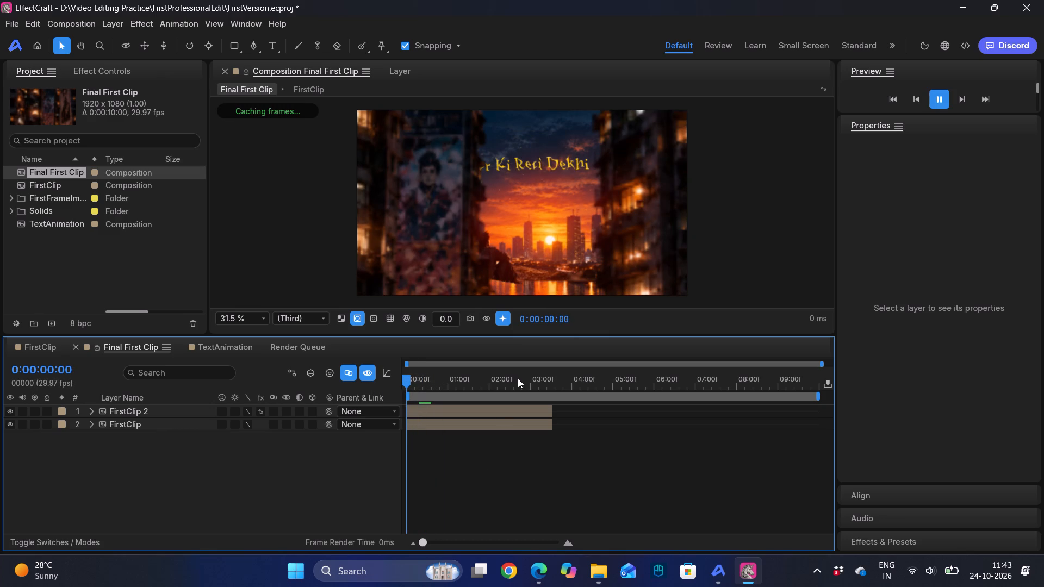
# Check the fast preview quality options of the composition viewer and close the list without changing the mode.
pyautogui.click(498, 321)
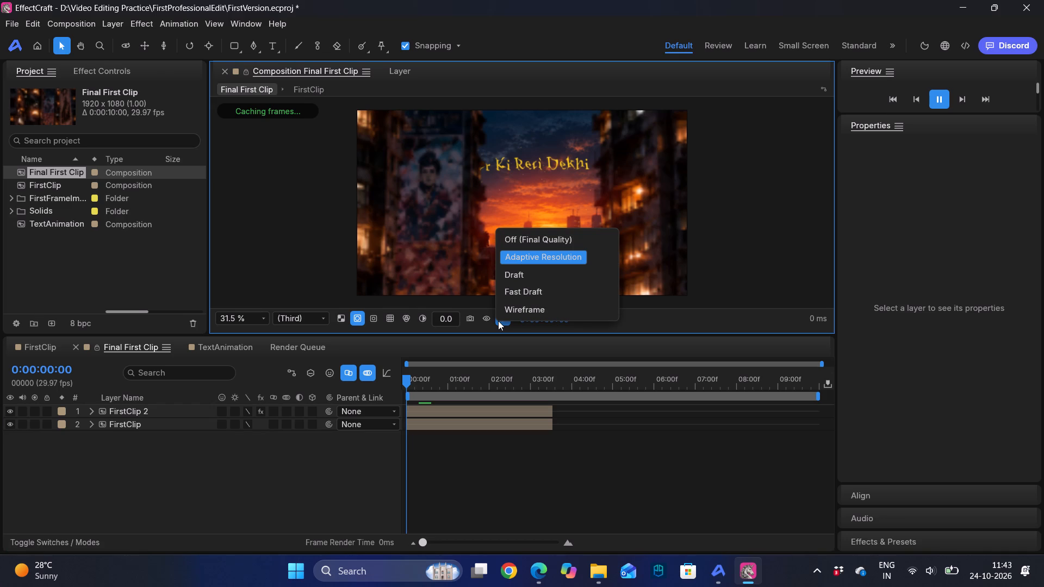
pyautogui.click(474, 467)
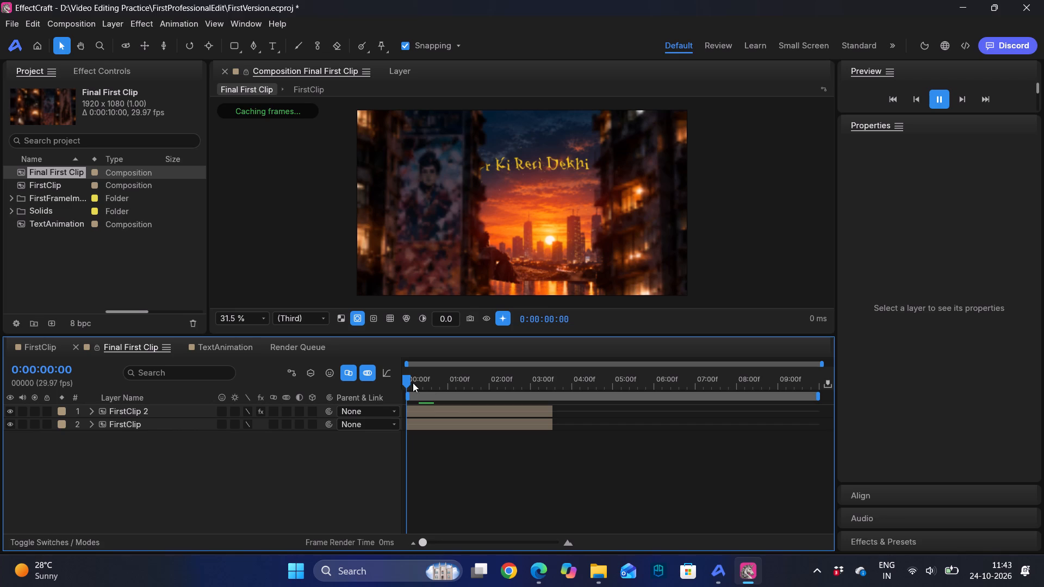
# Preview Final First Clip from 0:00:00:09, and replay it from 0:00:00:00.
pyautogui.moveTo(407, 378); pyautogui.dragTo(425, 375)
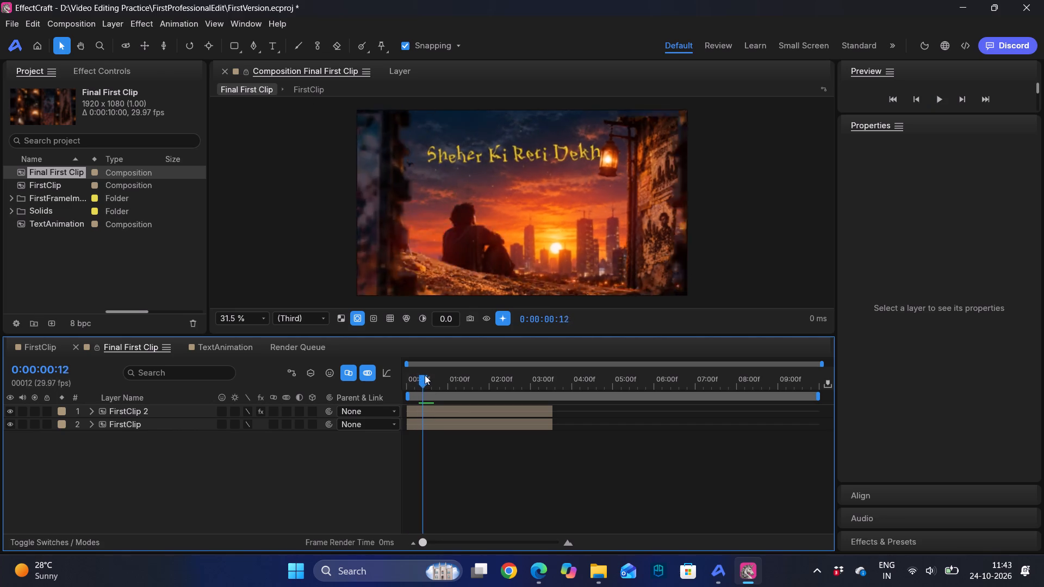
pyautogui.moveTo(425, 375); pyautogui.dragTo(419, 376)
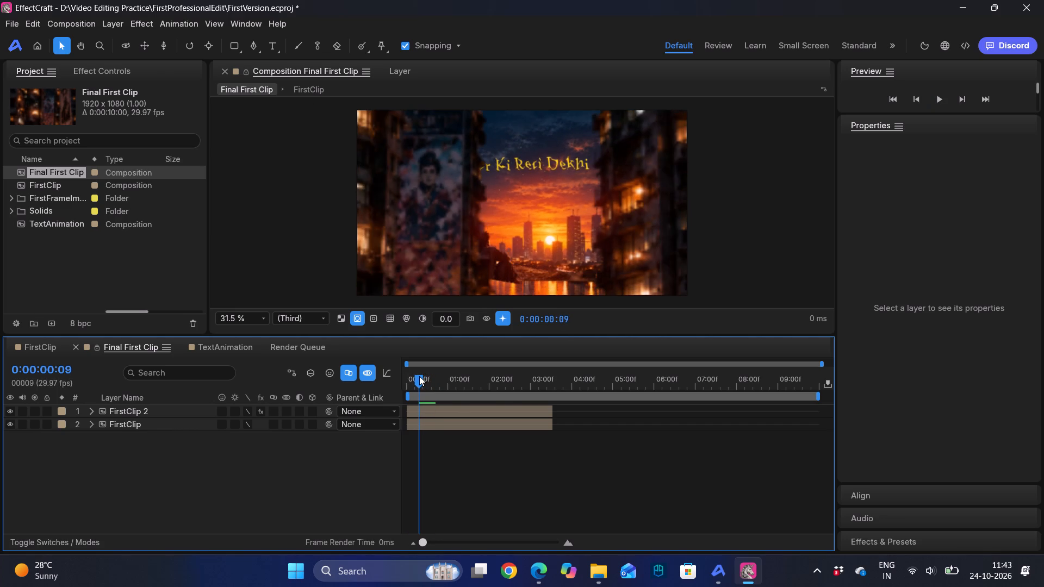
pyautogui.moveTo(419, 376); pyautogui.dragTo(419, 376)
pyautogui.press('space')
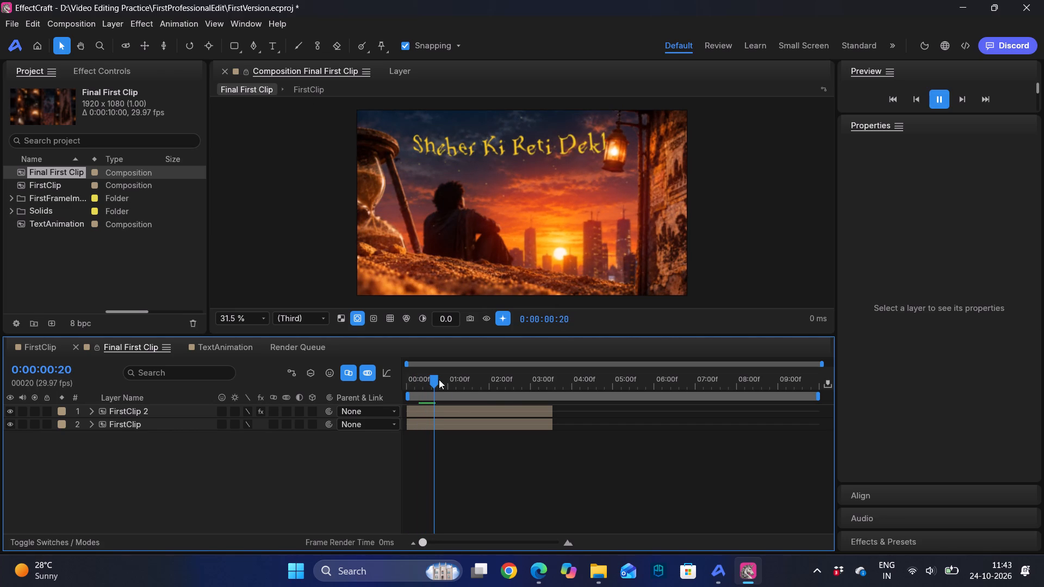
pyautogui.moveTo(437, 380); pyautogui.dragTo(374, 380)
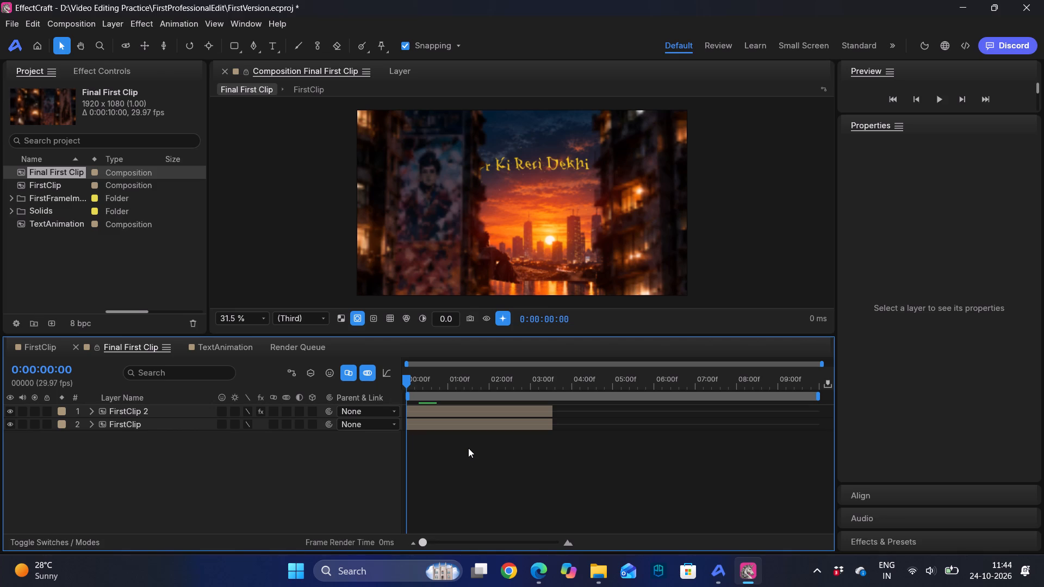
pyautogui.press('space')
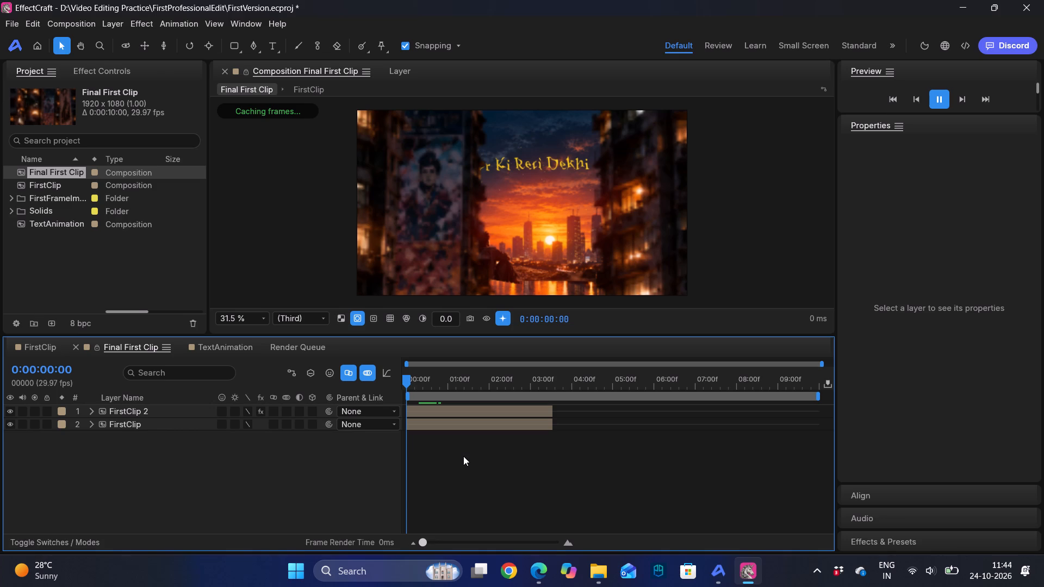
# Scrub back and forth through the first 29 frames of Final First Clip and return the playhead to 0:00:00:00.
pyautogui.moveTo(407, 380); pyautogui.dragTo(447, 379)
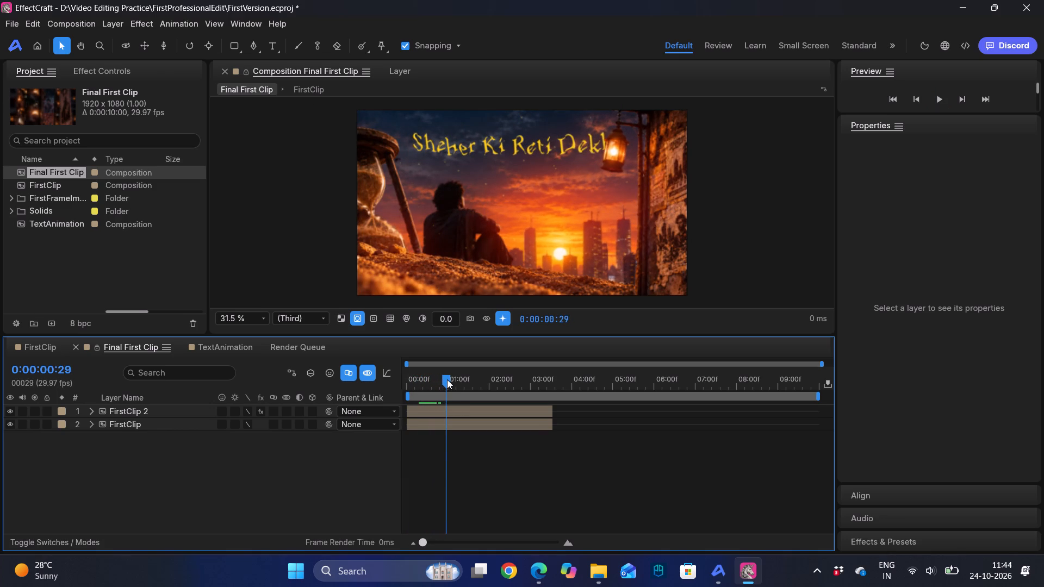
pyautogui.moveTo(447, 379); pyautogui.dragTo(422, 382)
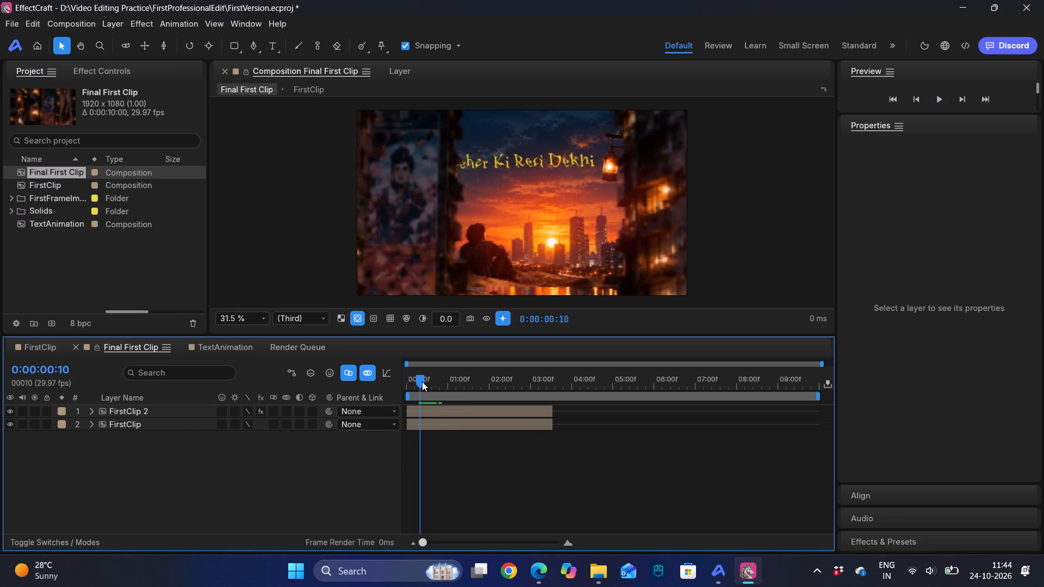
pyautogui.moveTo(422, 382); pyautogui.dragTo(424, 381)
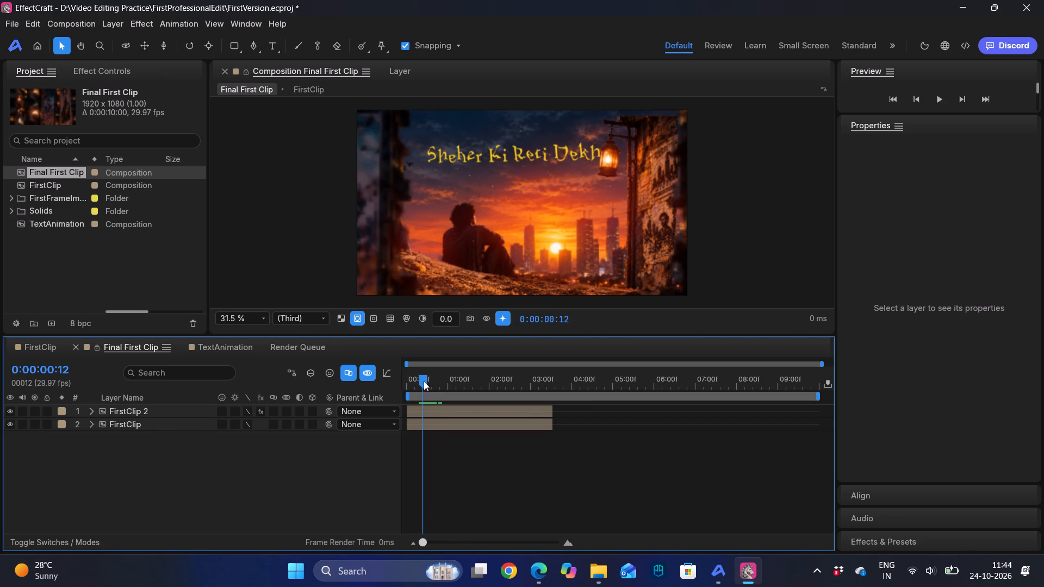
pyautogui.moveTo(424, 381); pyautogui.dragTo(441, 377)
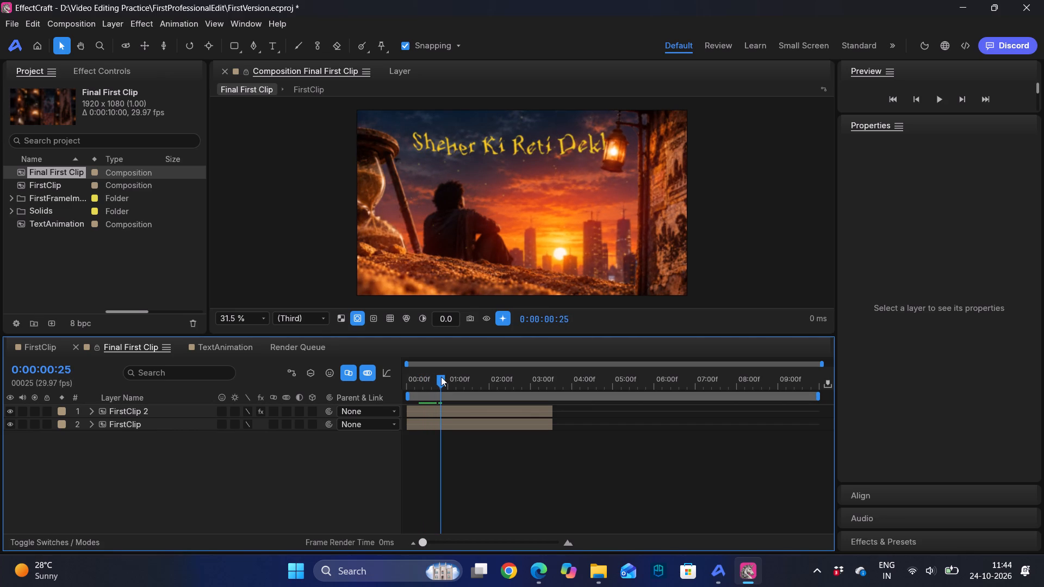
pyautogui.moveTo(441, 377); pyautogui.dragTo(384, 384)
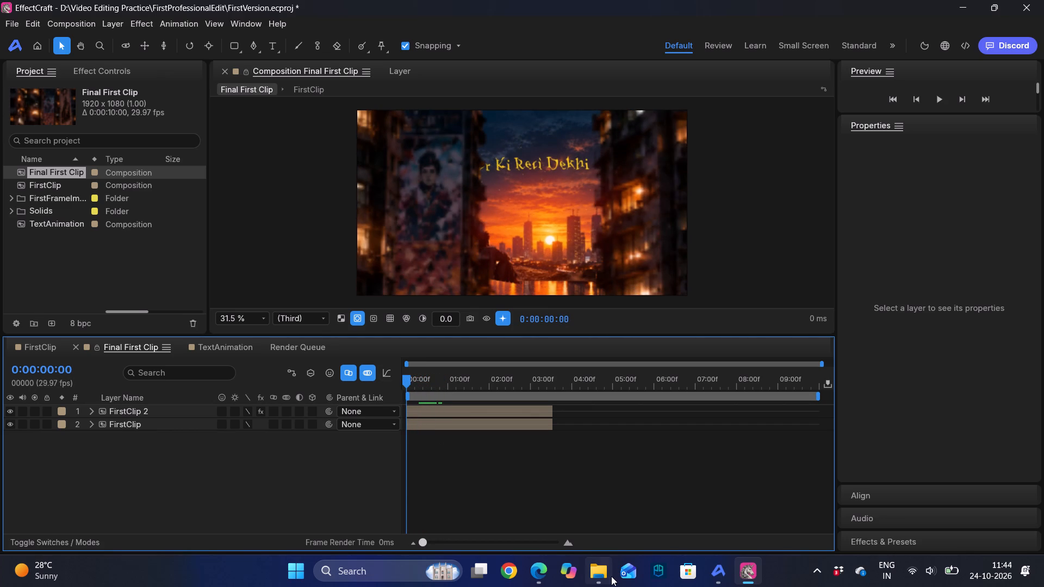
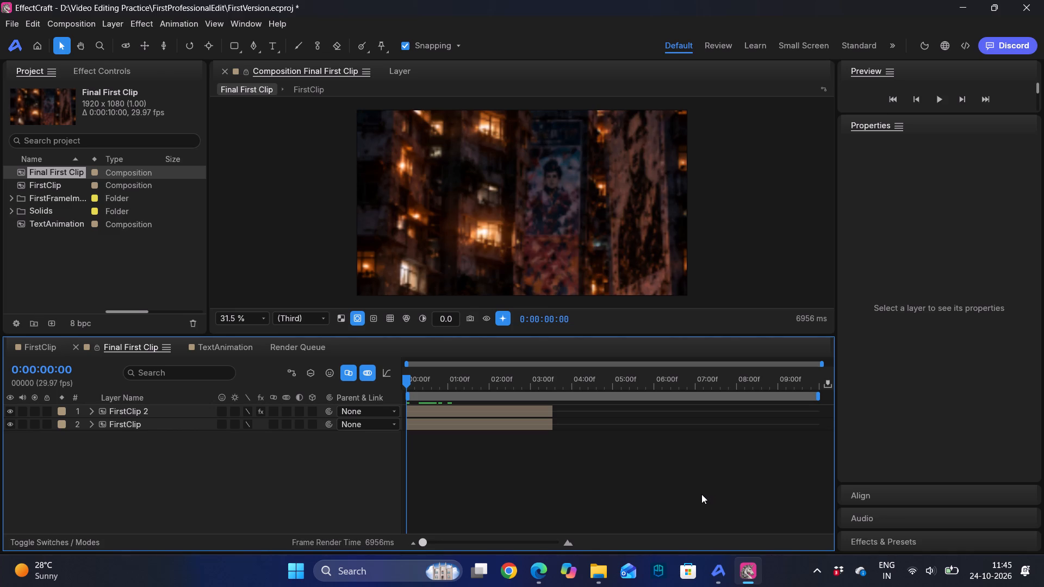
# Preview the Final First Clip composition from 0:00:00:00.
pyautogui.press('space')
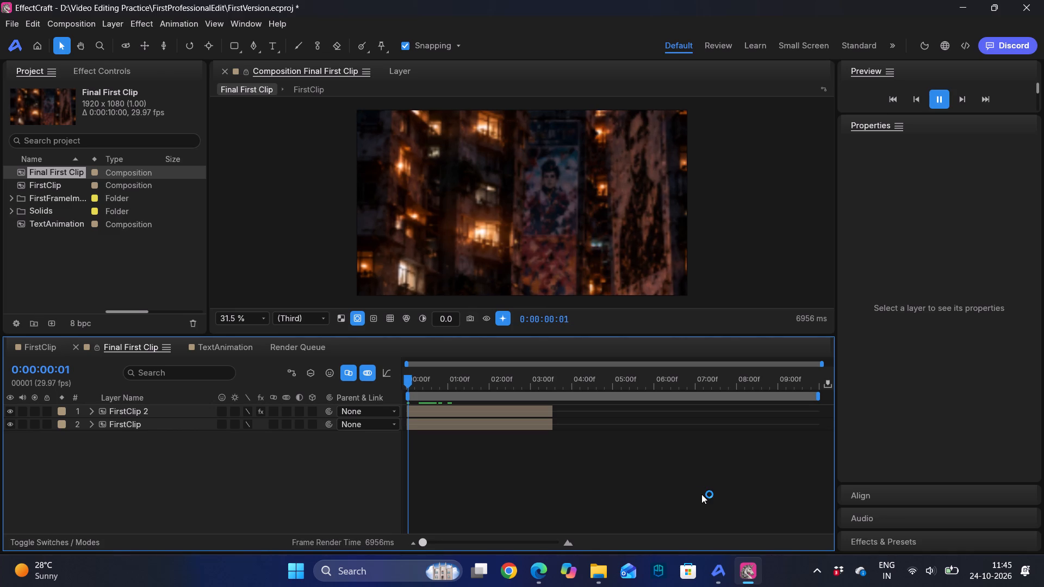
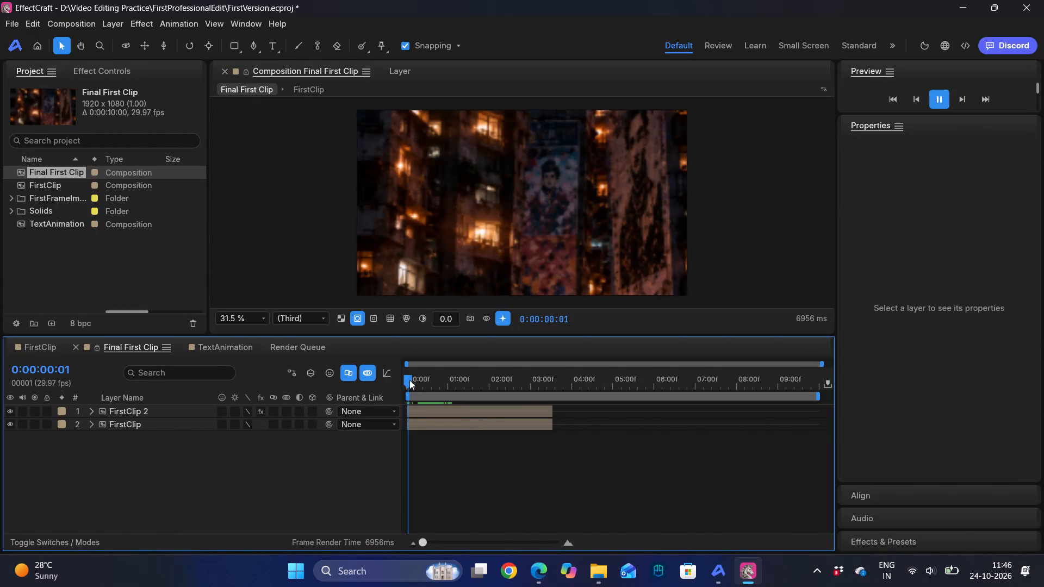
# Scrub through the opening transition to about 0:00:00:23, return to 0:00:00:00 and preview the composition from there.
pyautogui.moveTo(409, 380); pyautogui.dragTo(417, 379)
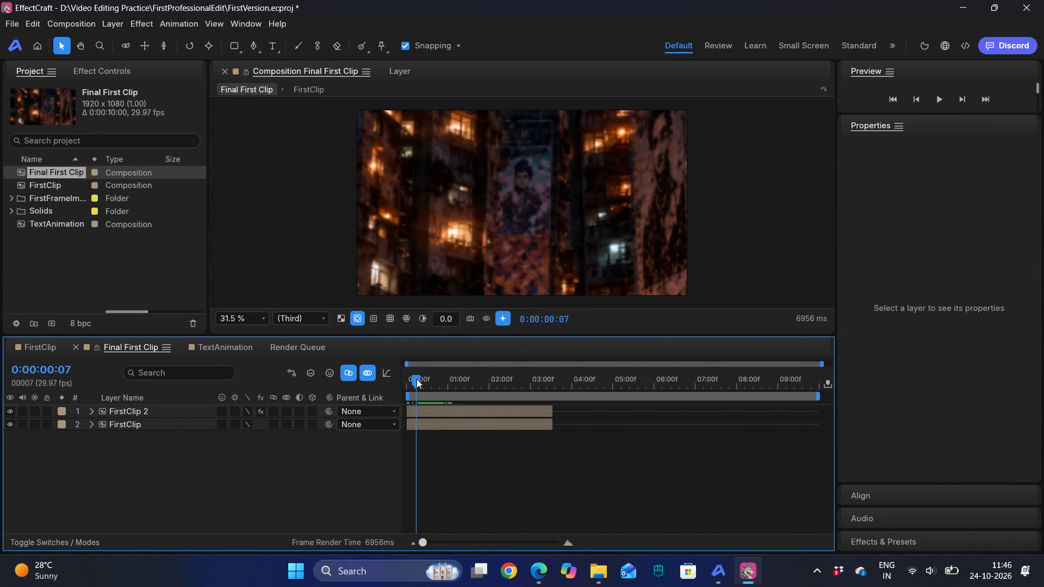
pyautogui.moveTo(417, 379); pyautogui.dragTo(438, 378)
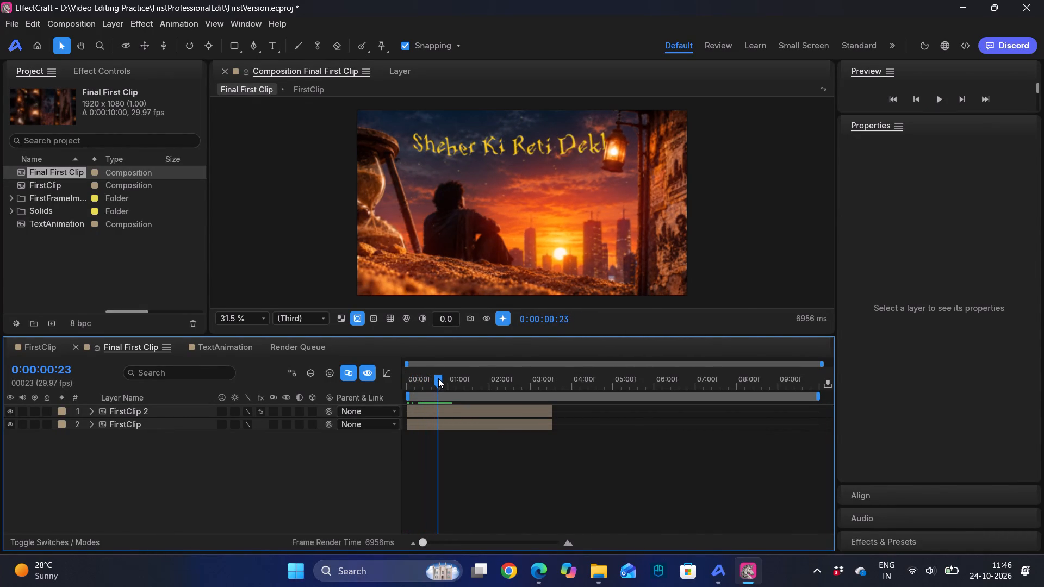
pyautogui.moveTo(438, 378); pyautogui.dragTo(396, 378)
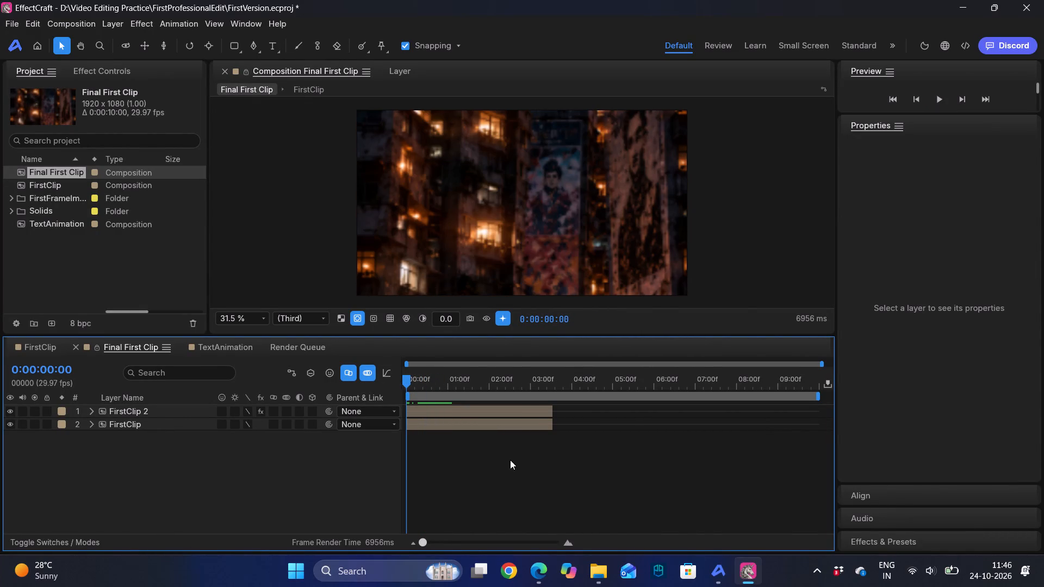
pyautogui.press('space')
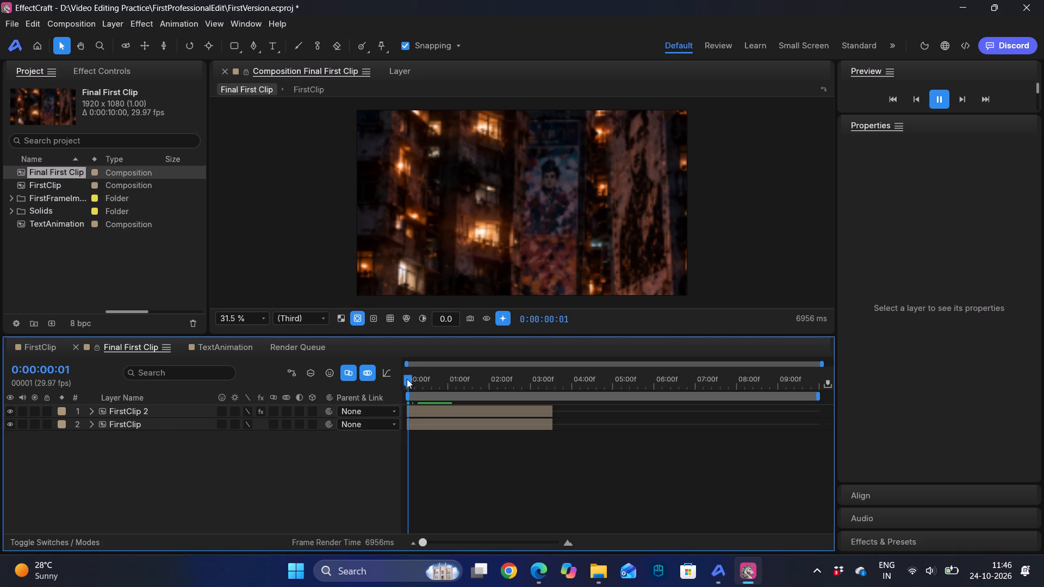
# Open the Windows Task Manager while the Final First Clip preview is caching.
pyautogui.hotkey('ctrl', 'shift', 'Escape')
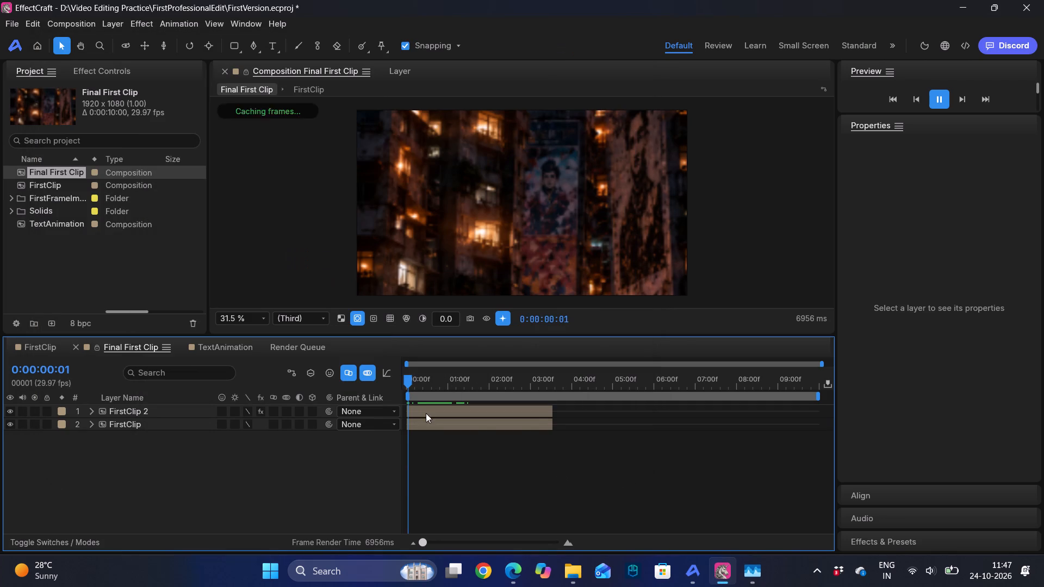
# Scrub the Final First Clip timeline to about 0:00:03:02 to examine the opening transition and title text animation.
pyautogui.moveTo(404, 377); pyautogui.dragTo(420, 378)
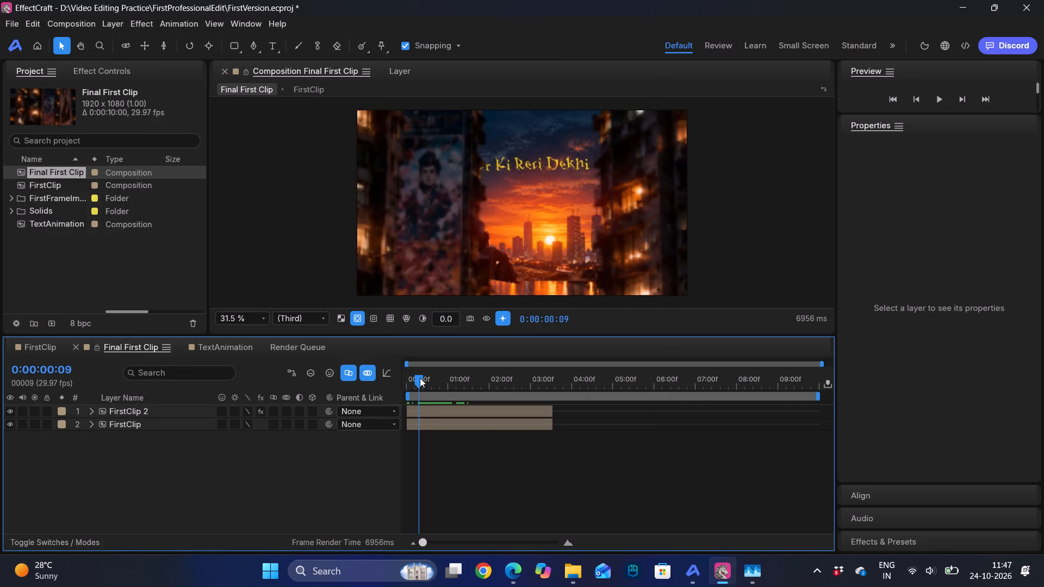
pyautogui.moveTo(420, 378); pyautogui.dragTo(439, 377)
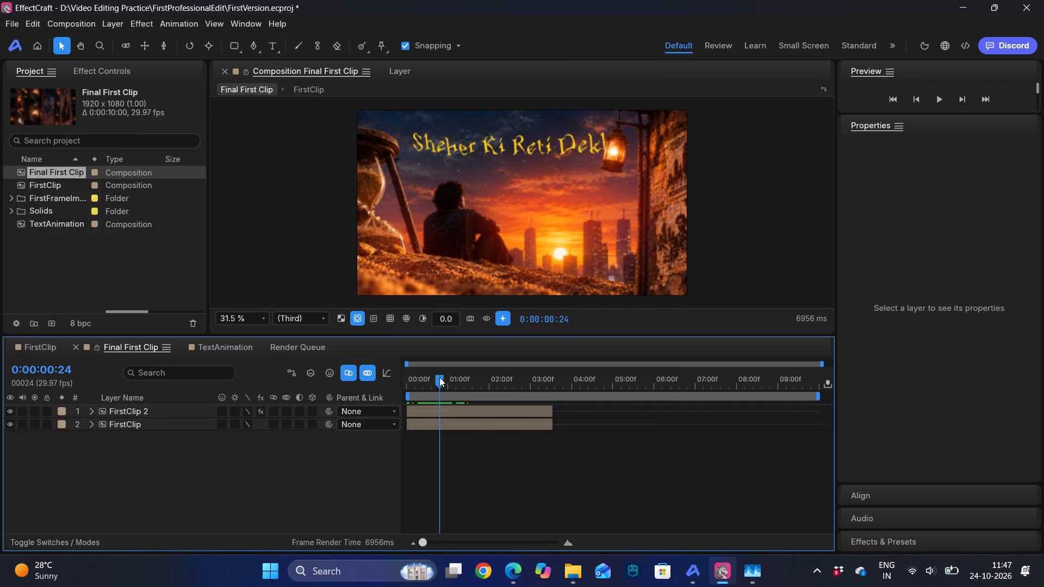
pyautogui.moveTo(439, 377); pyautogui.dragTo(459, 372)
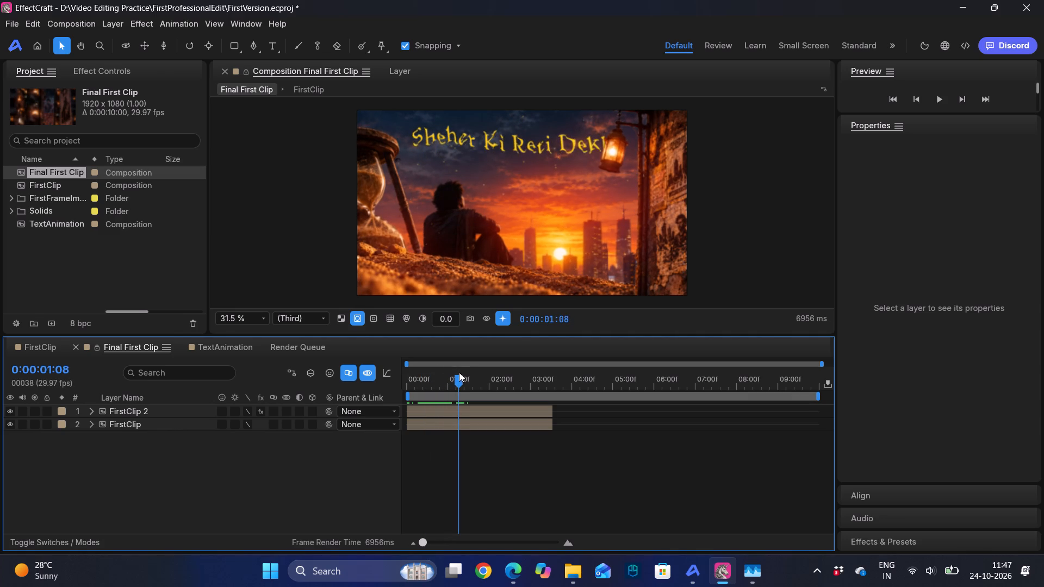
pyautogui.moveTo(459, 372); pyautogui.dragTo(469, 372)
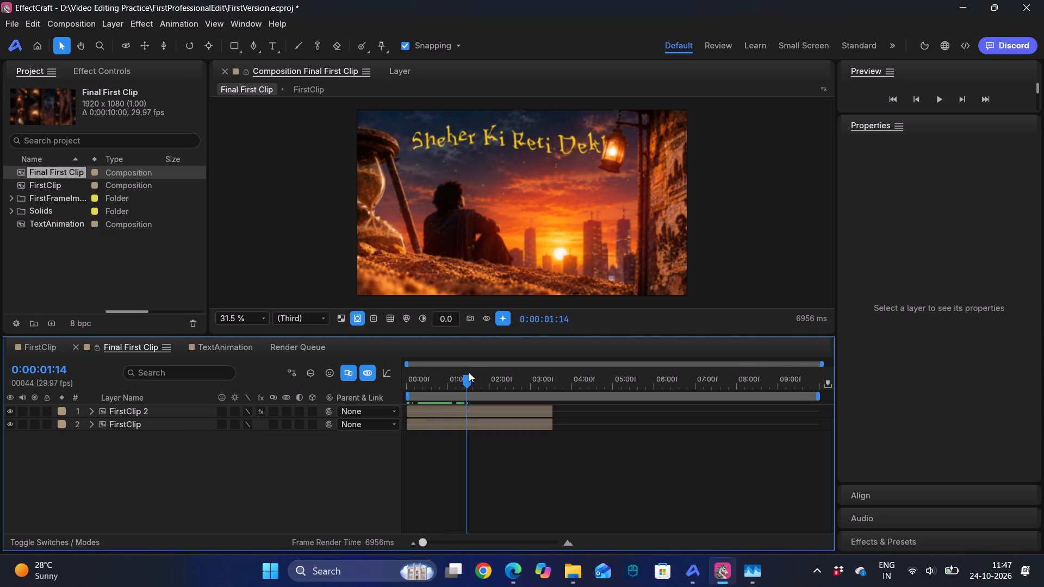
pyautogui.moveTo(469, 372); pyautogui.dragTo(473, 372)
pyautogui.moveTo(473, 372); pyautogui.dragTo(534, 378)
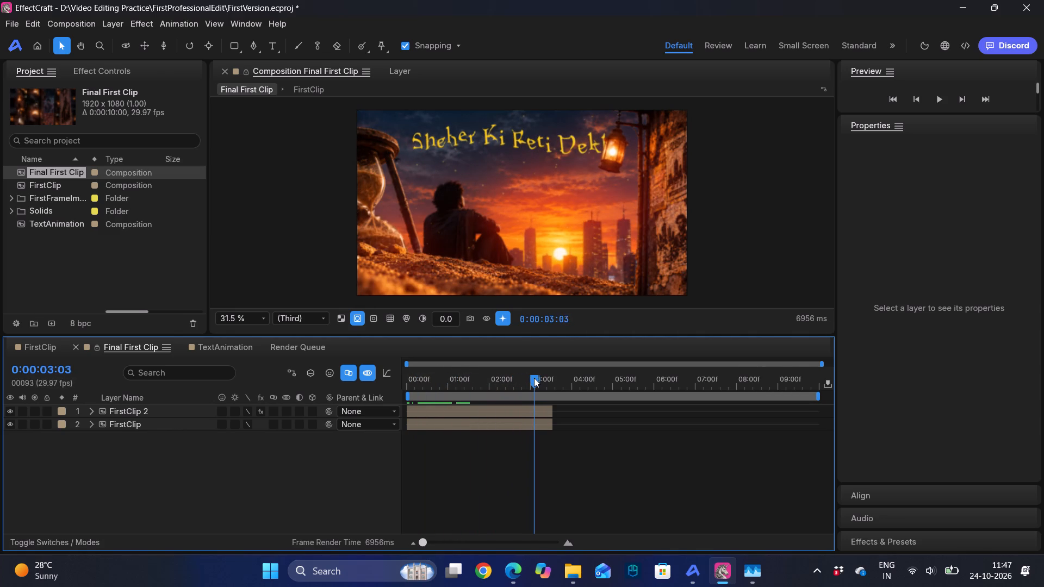
pyautogui.moveTo(534, 378); pyautogui.dragTo(532, 376)
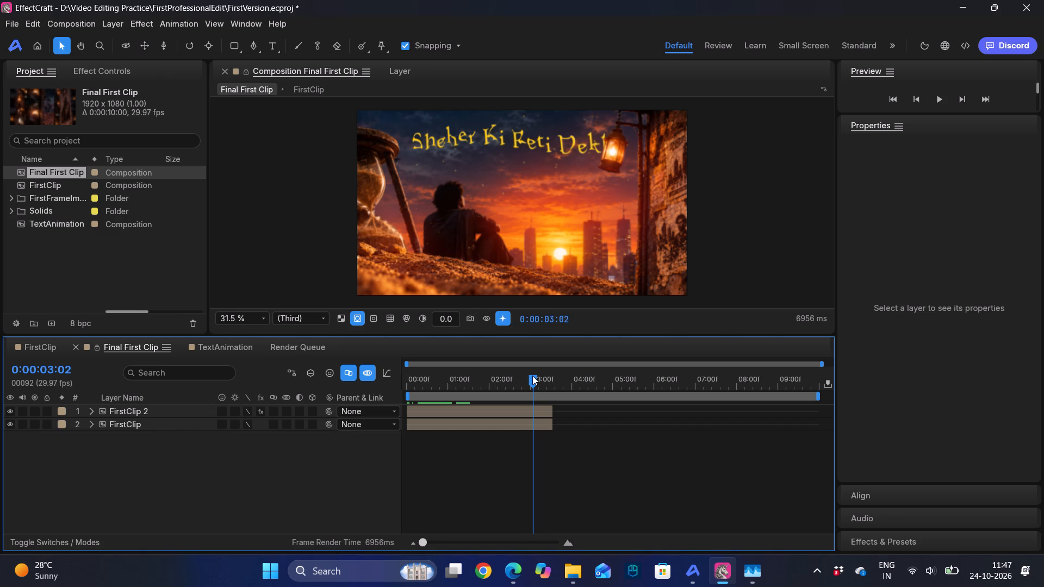
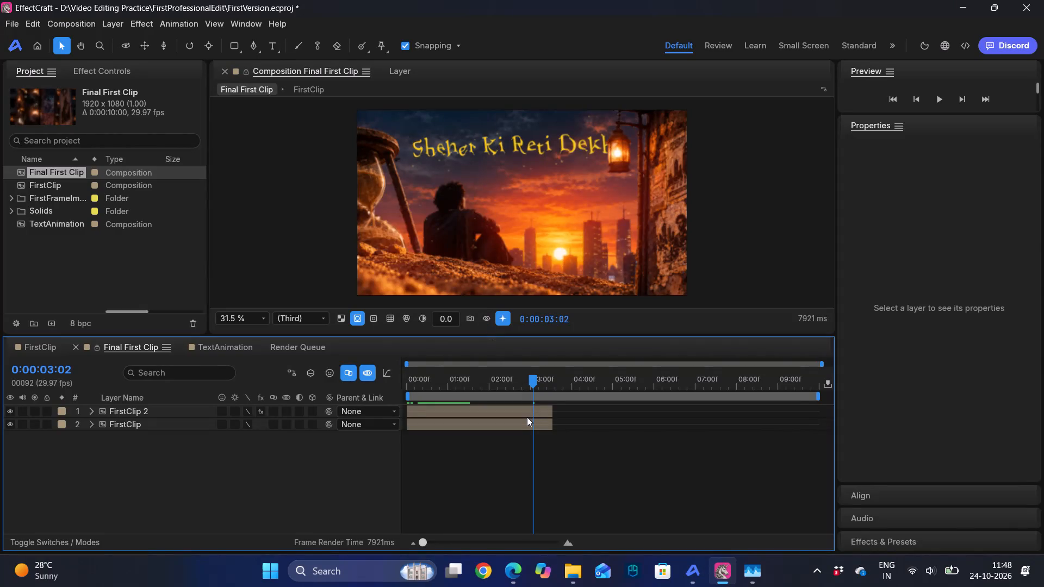
# Open the FirstClip composition in the timeline.
pyautogui.click(525, 417)
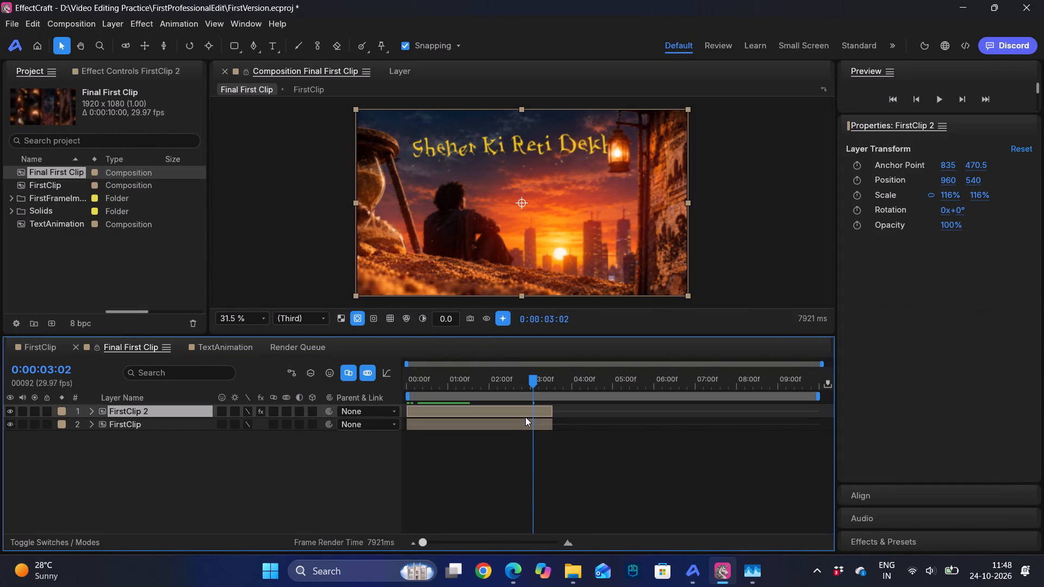
pyautogui.click(507, 425)
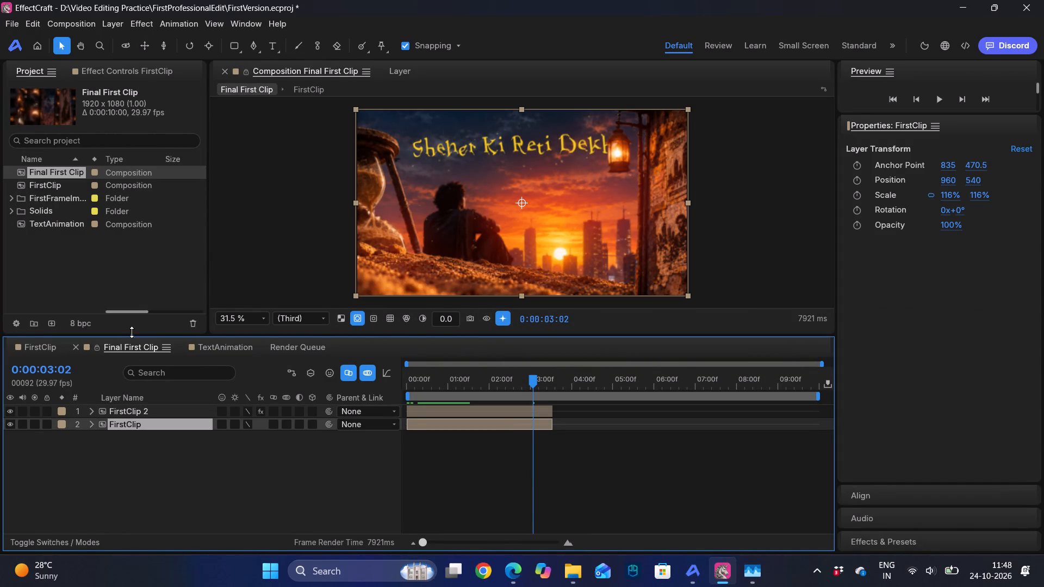
pyautogui.click(40, 346)
# Look through FirstClip's layer stack around 0:00:03:03, checking the RightWall.png Comp 1, Particle and TextAnimation layers.
pyautogui.scroll(-1, 469, 491)
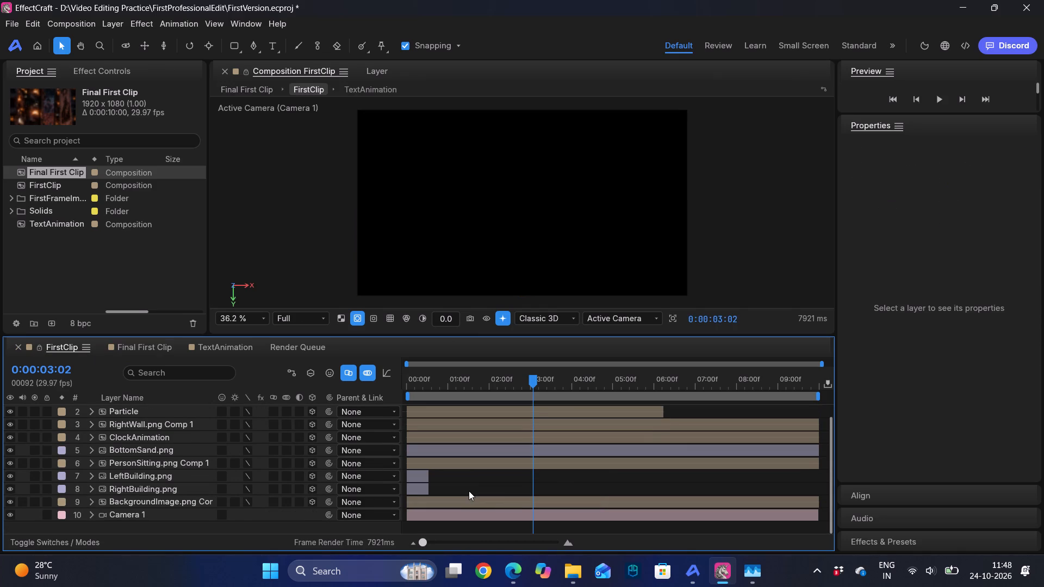
pyautogui.scroll(-1, 469, 491)
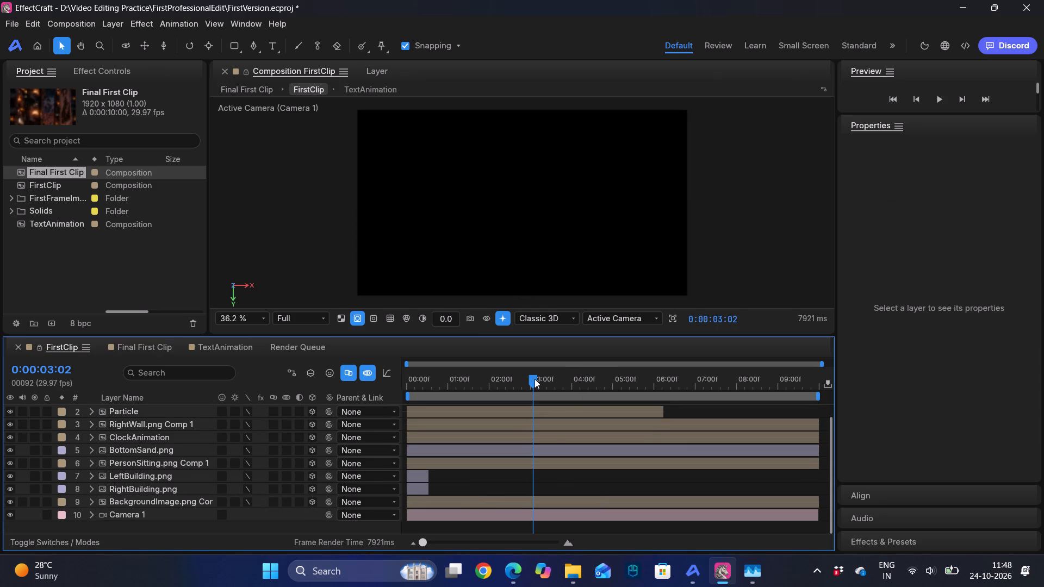
pyautogui.click(535, 379)
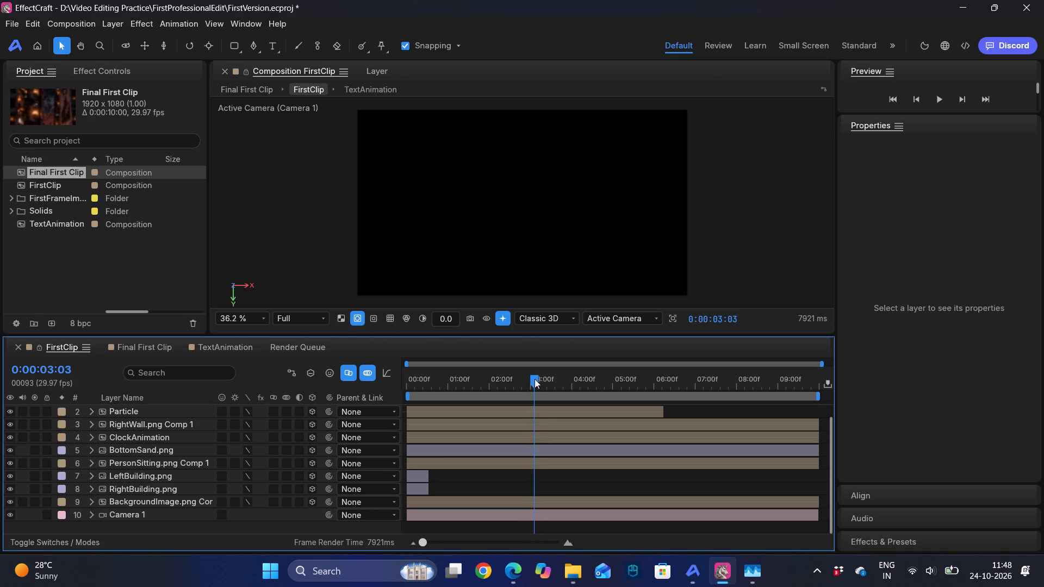
pyautogui.click(538, 423)
pyautogui.scroll(1, 538, 423)
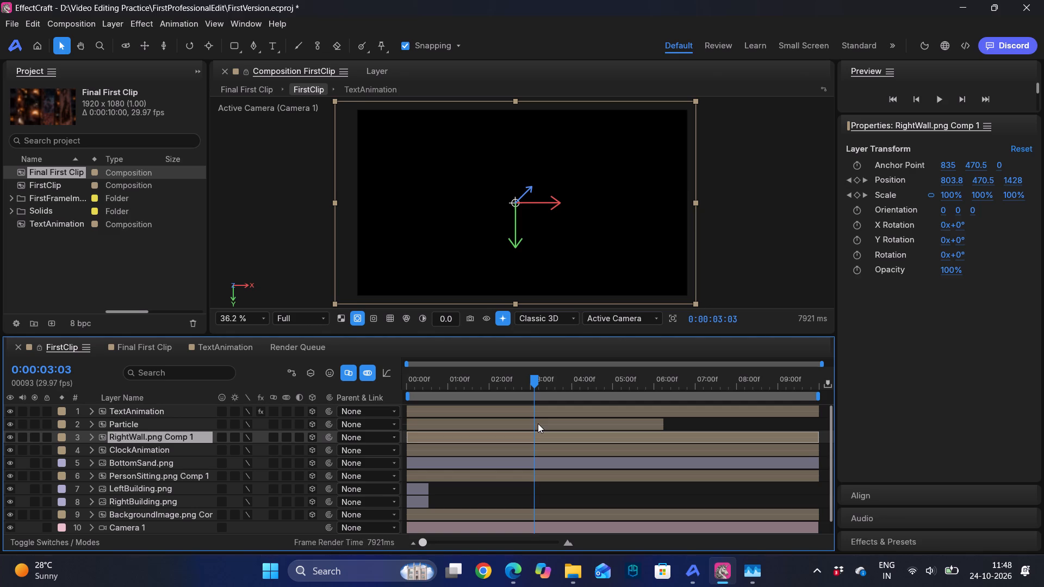
pyautogui.click(538, 423)
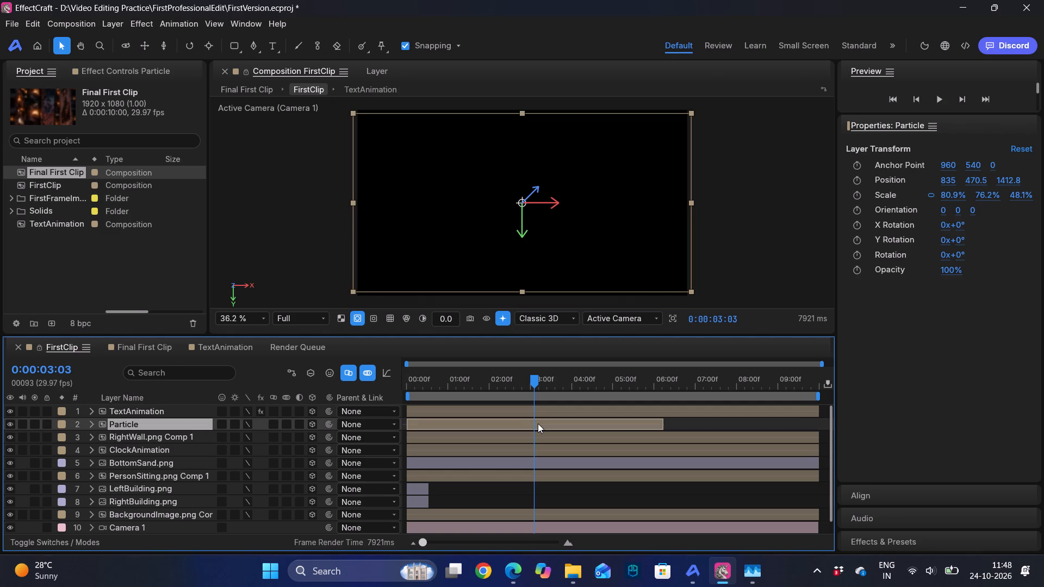
pyautogui.click(538, 414)
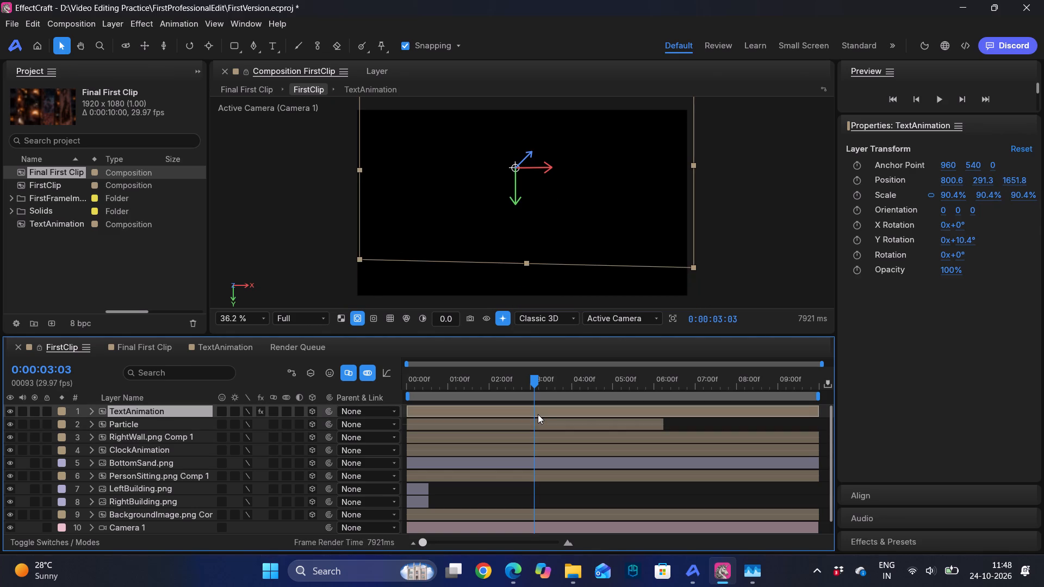
pyautogui.click(538, 421)
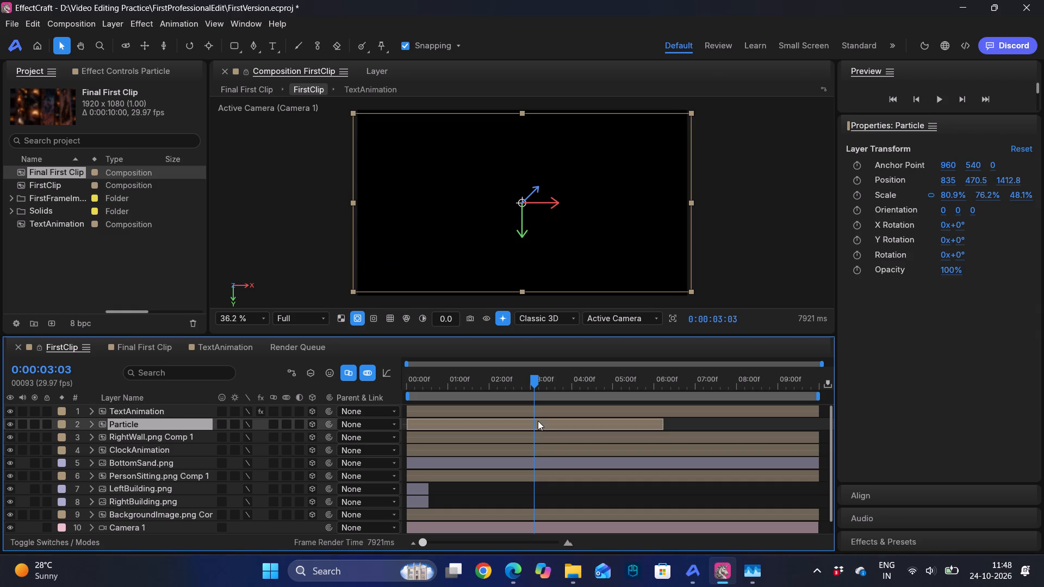
# Add Position and Scale keyframes to the ClockAnimation and BottomSand.png layers at 0:00:03:01.
pyautogui.click(542, 465)
pyautogui.scroll(-1, 542, 465)
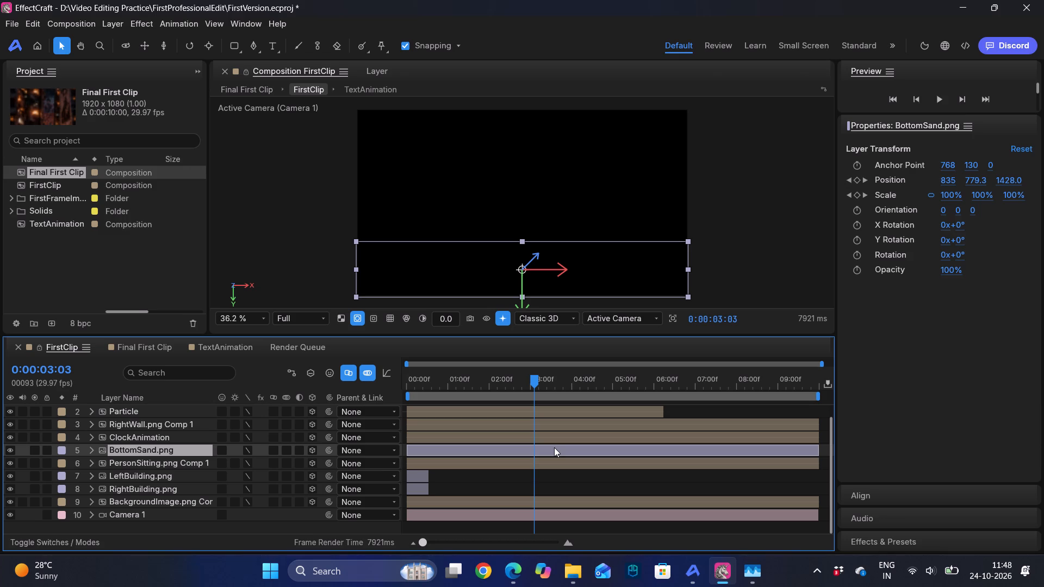
pyautogui.scroll(1, 554, 447)
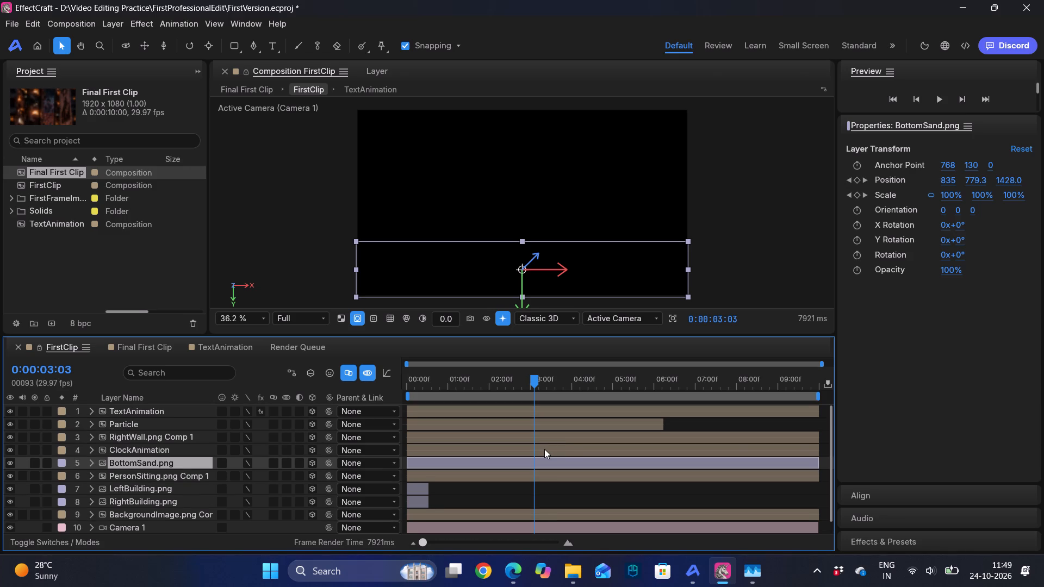
pyautogui.keyDown('shift'); pyautogui.click(544, 449); pyautogui.keyUp('shift')
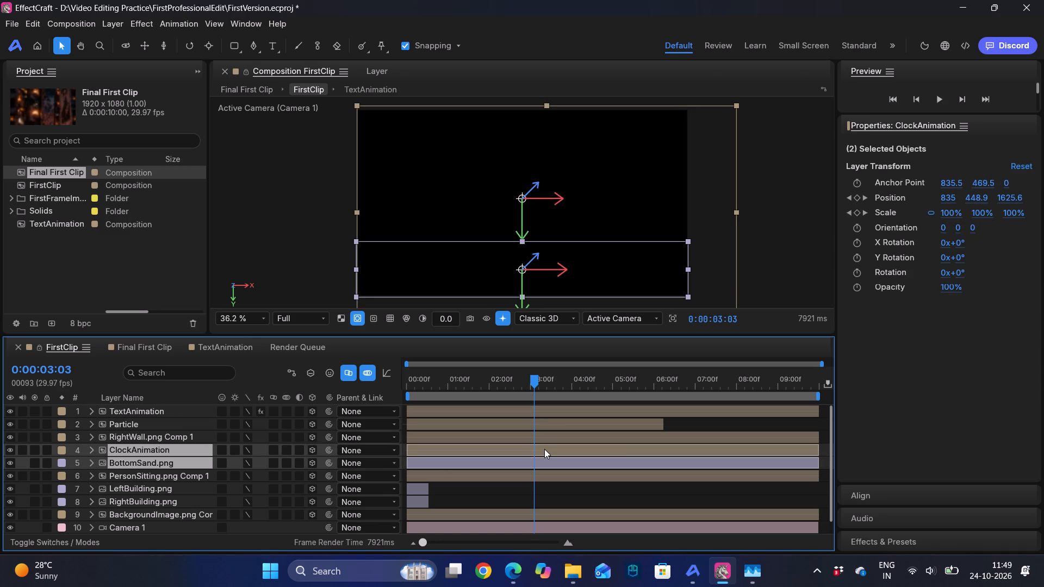
pyautogui.click(532, 378)
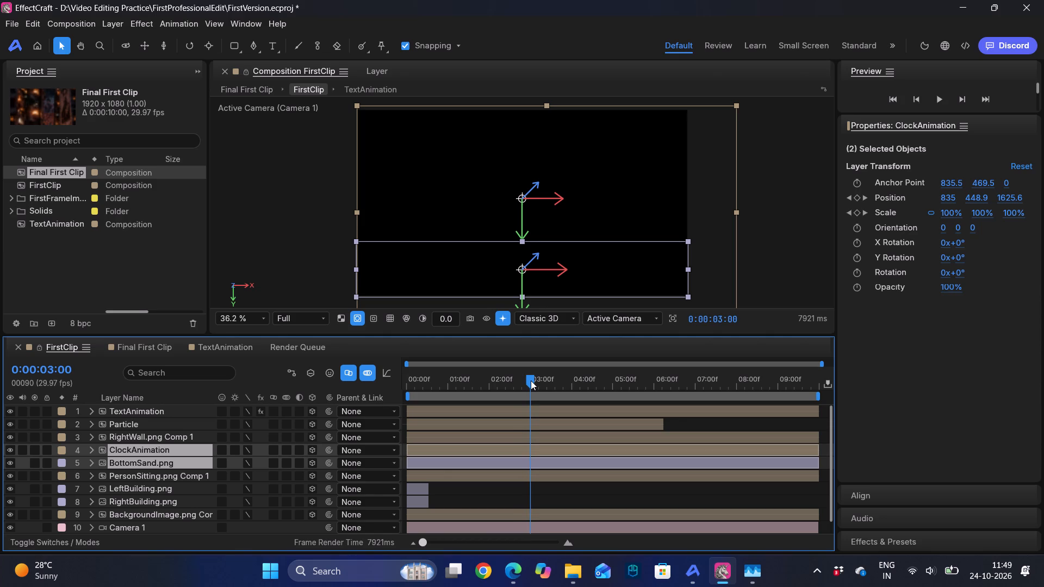
pyautogui.click(531, 380)
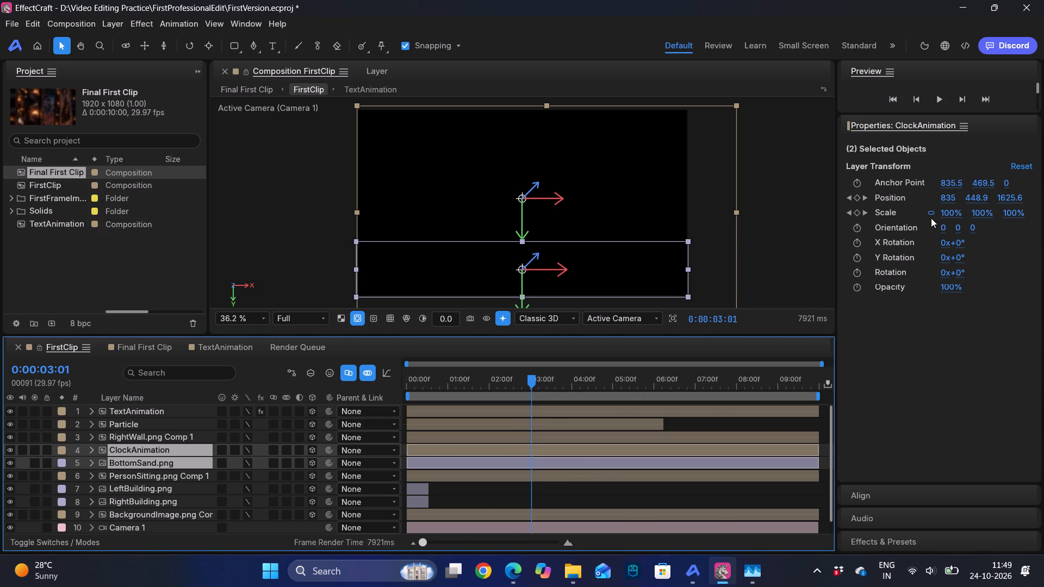
pyautogui.click(857, 198)
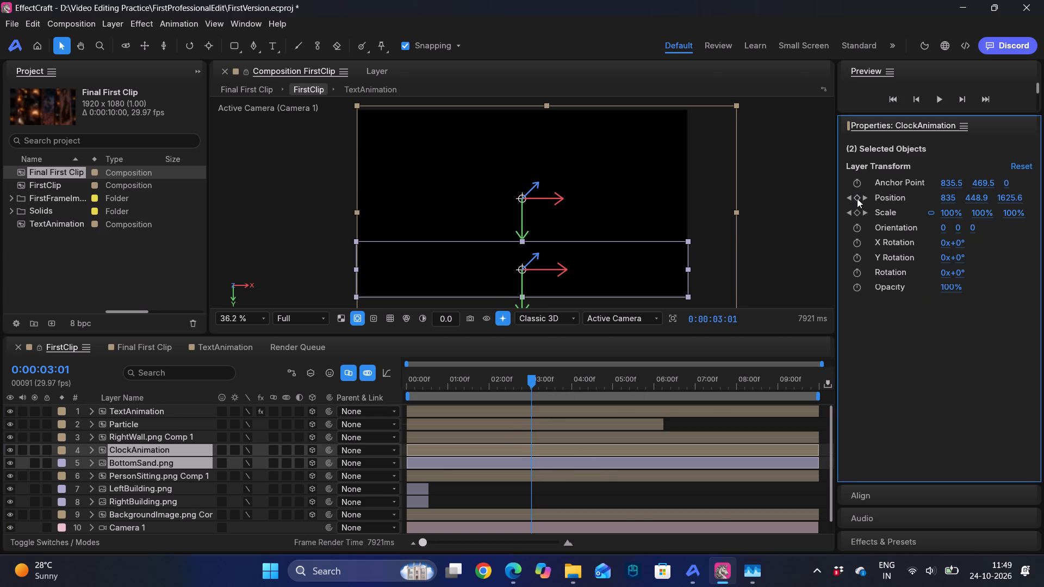
pyautogui.click(857, 213)
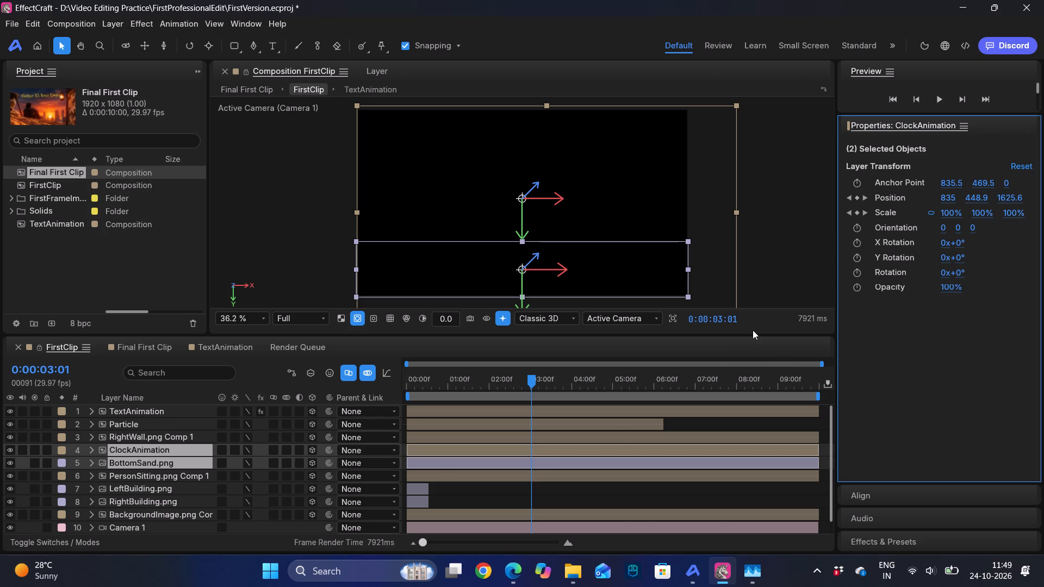
# Reveal the Position keyframes and set the spatial interpolation of ClockAnimation's second Position keyframe to Linear.
pyautogui.press('p')
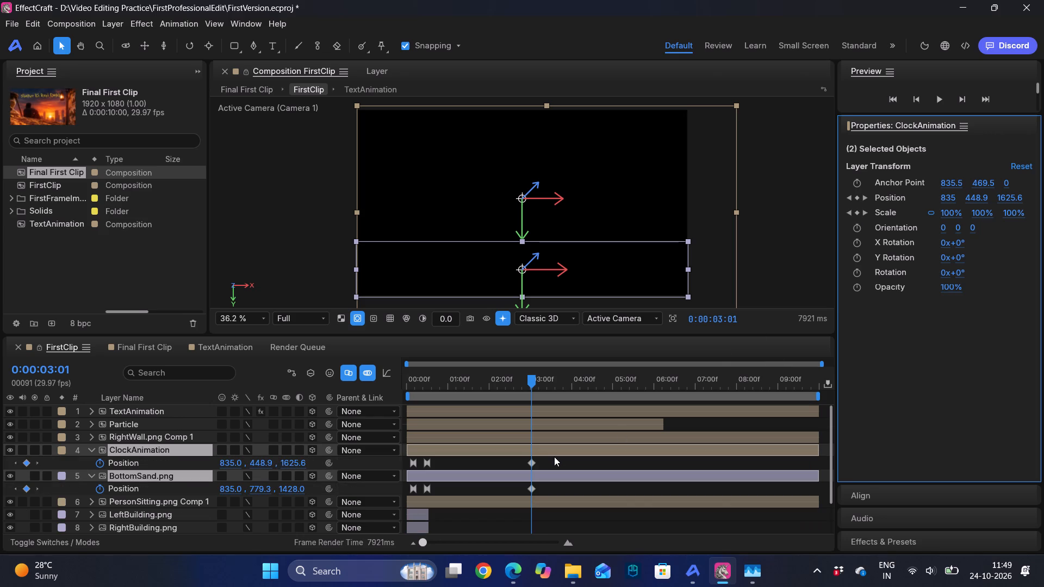
pyautogui.click(428, 463)
pyautogui.keyDown('shift'); pyautogui.click(426, 488); pyautogui.keyUp('shift')
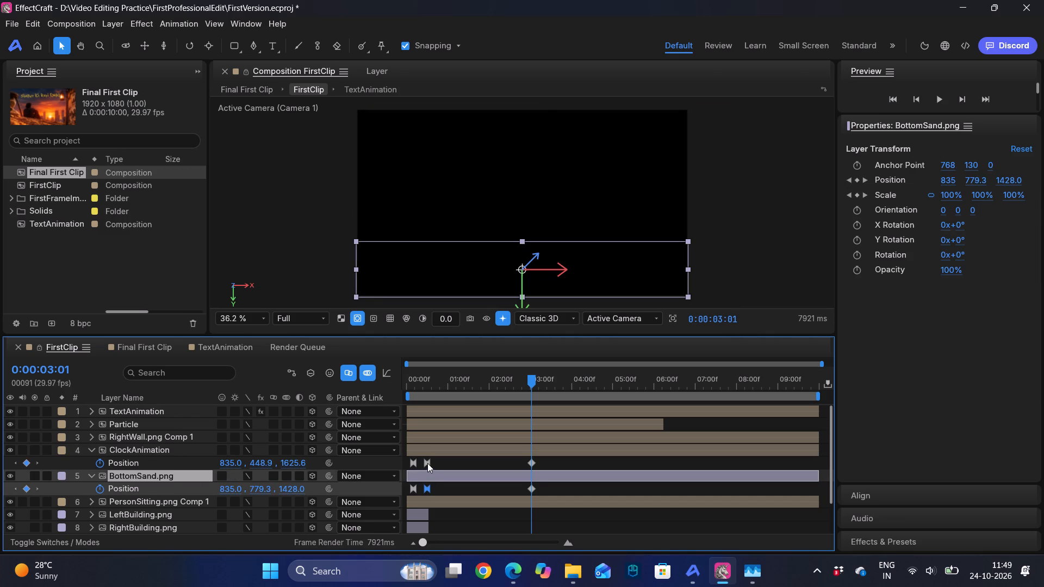
pyautogui.keyDown('ctrl'); pyautogui.click(427, 463); pyautogui.keyUp('ctrl')
pyautogui.rightClick(427, 463)
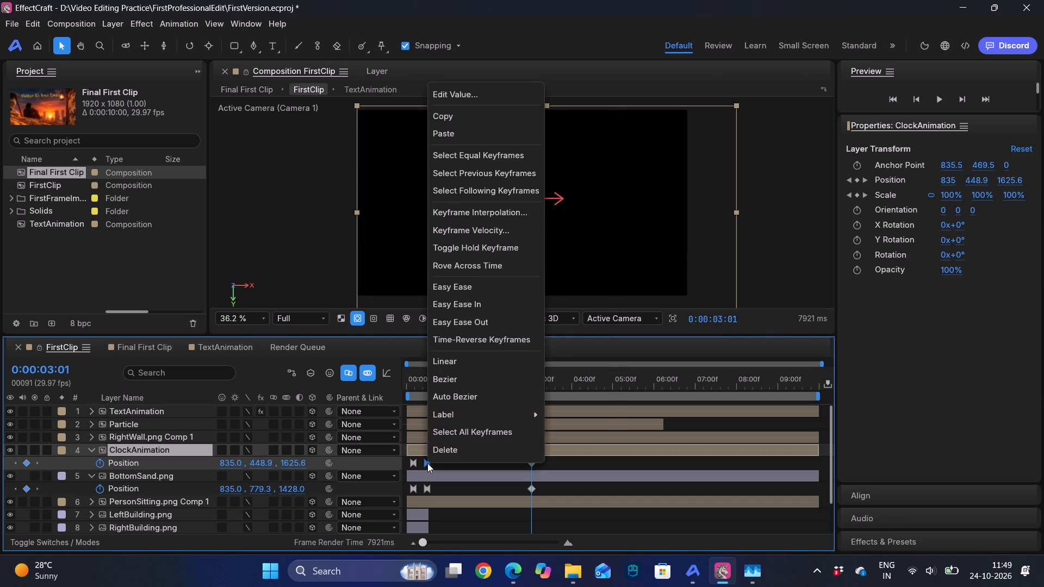
pyautogui.click(482, 218)
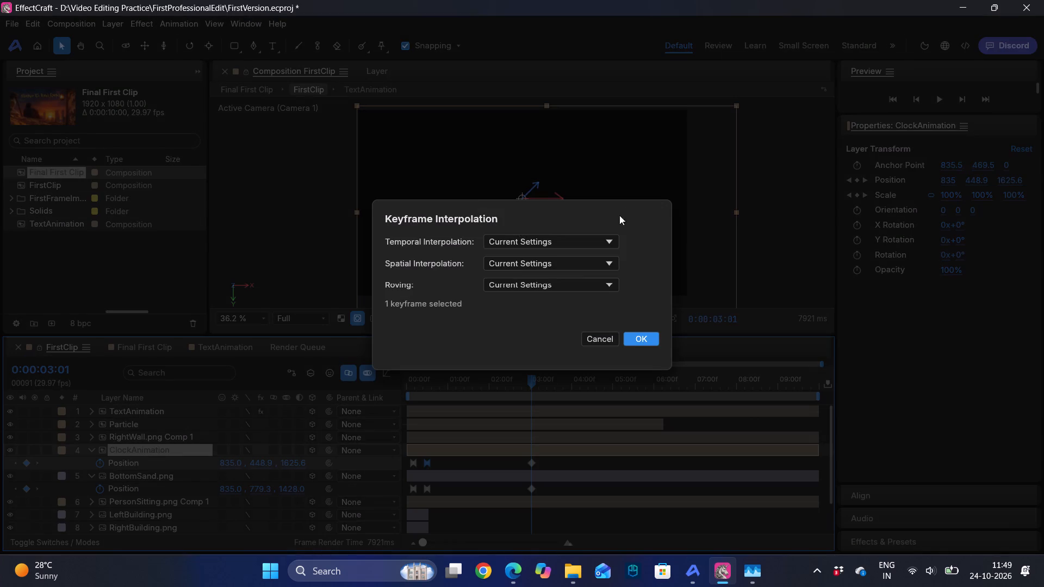
pyautogui.click(537, 263)
pyautogui.click(501, 300)
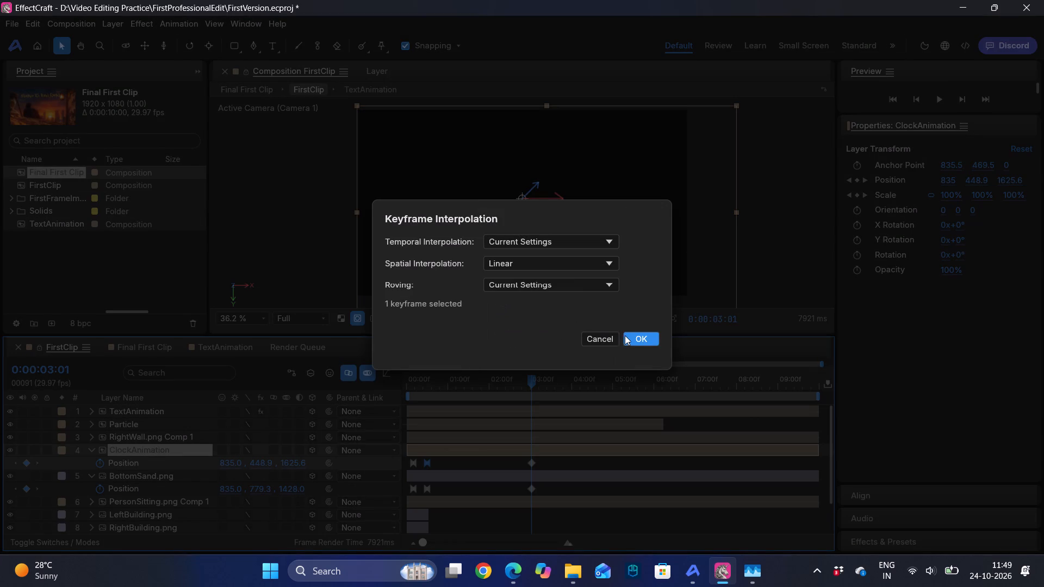
pyautogui.click(628, 336)
# Set the spatial interpolation of BottomSand.png's second Position keyframe to Linear.
pyautogui.click(427, 488)
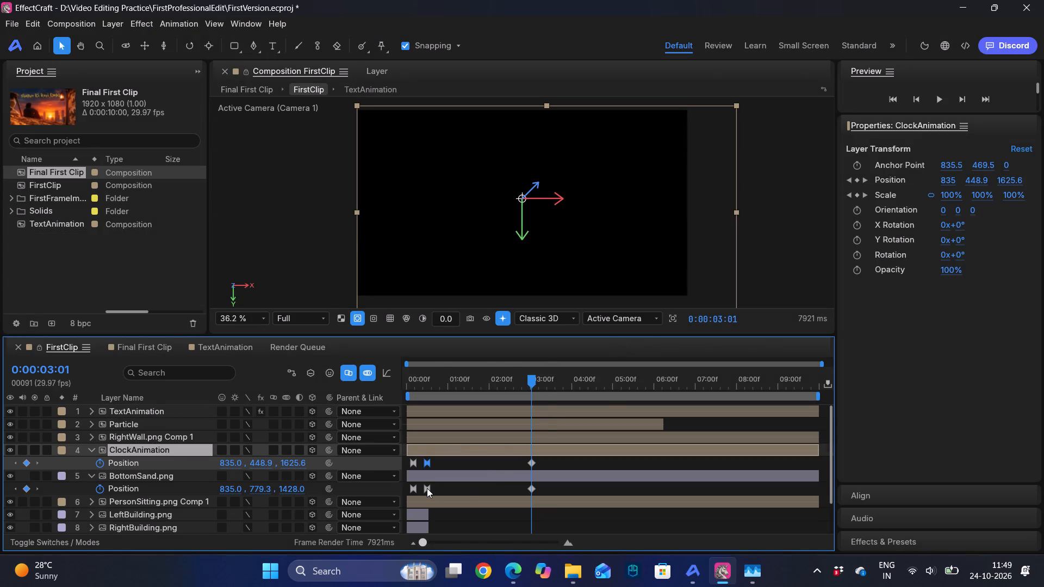
pyautogui.rightClick(427, 488)
pyautogui.click(490, 232)
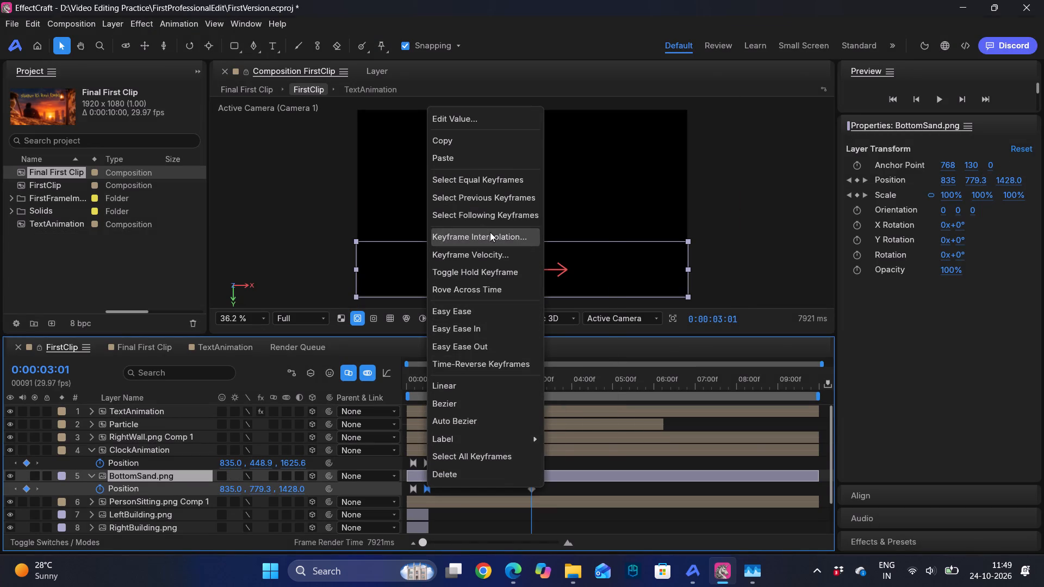
pyautogui.click(531, 262)
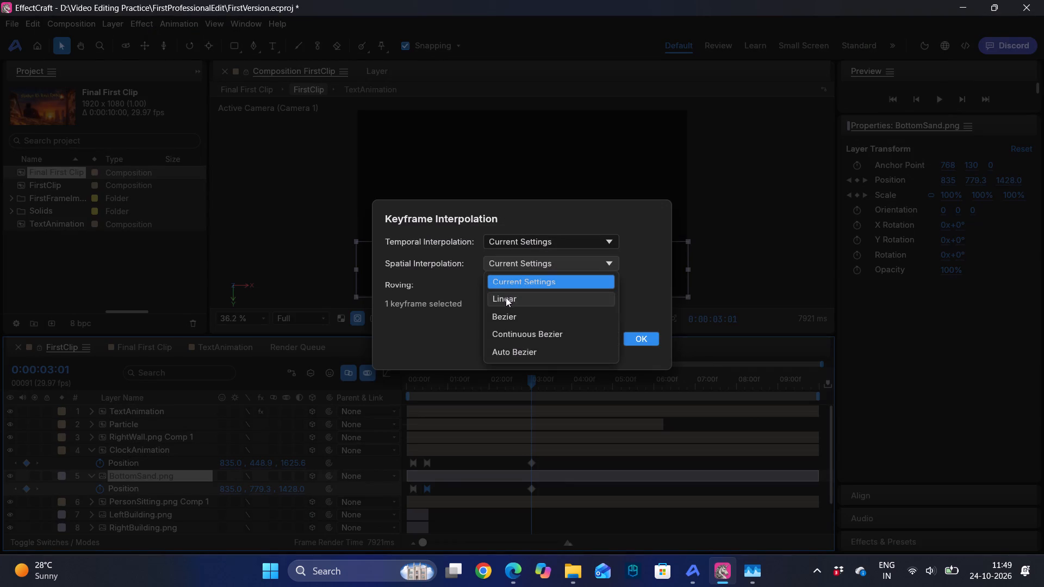
pyautogui.click(506, 297)
pyautogui.click(652, 342)
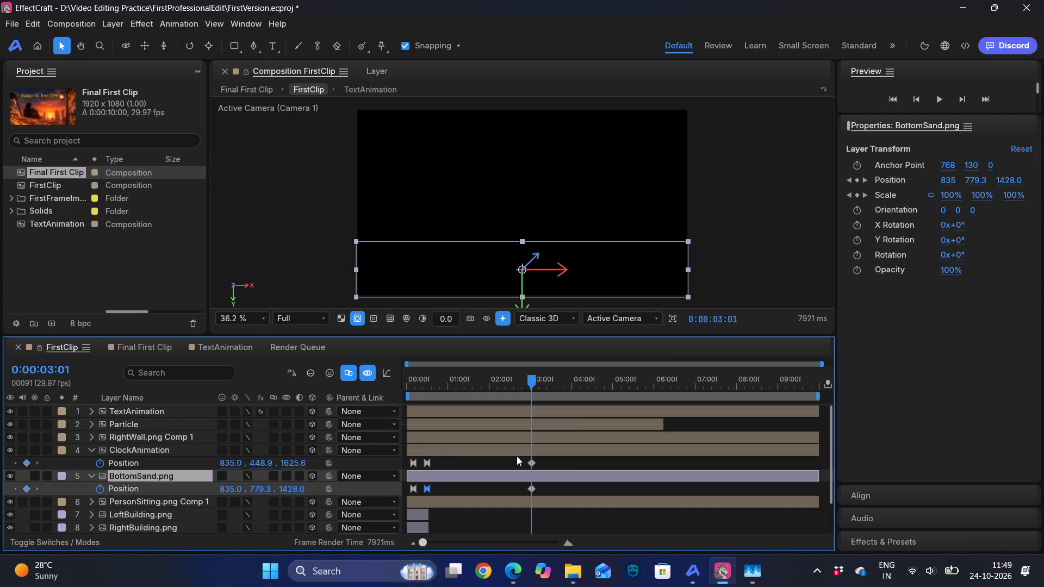
# Set the current time to 0:00:03:08 and shift the third Position keyframes of ClockAnimation and BottomSand.png to 0:00:02:28.
pyautogui.click(532, 461)
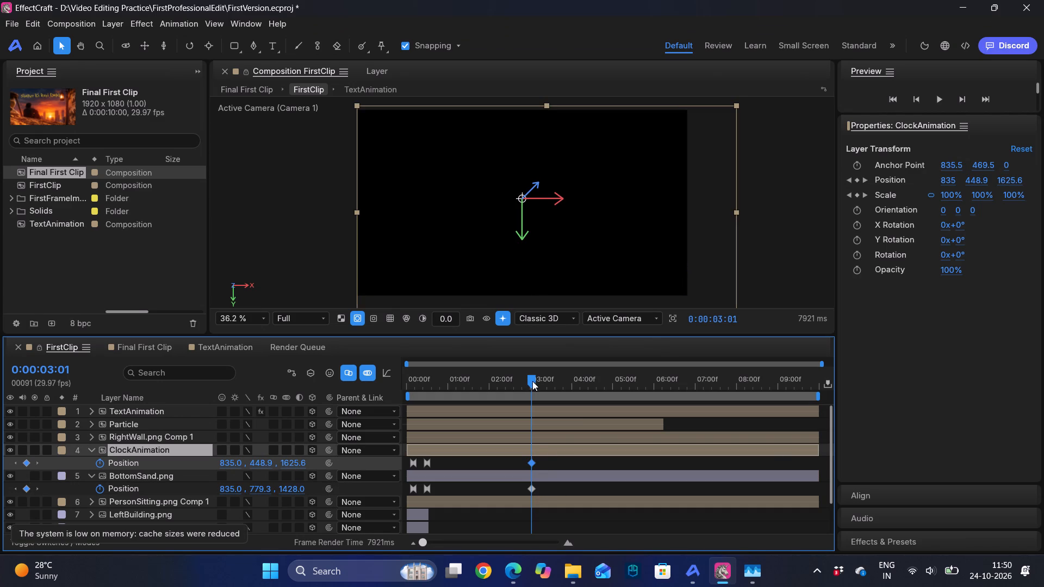
pyautogui.moveTo(532, 382); pyautogui.dragTo(540, 382)
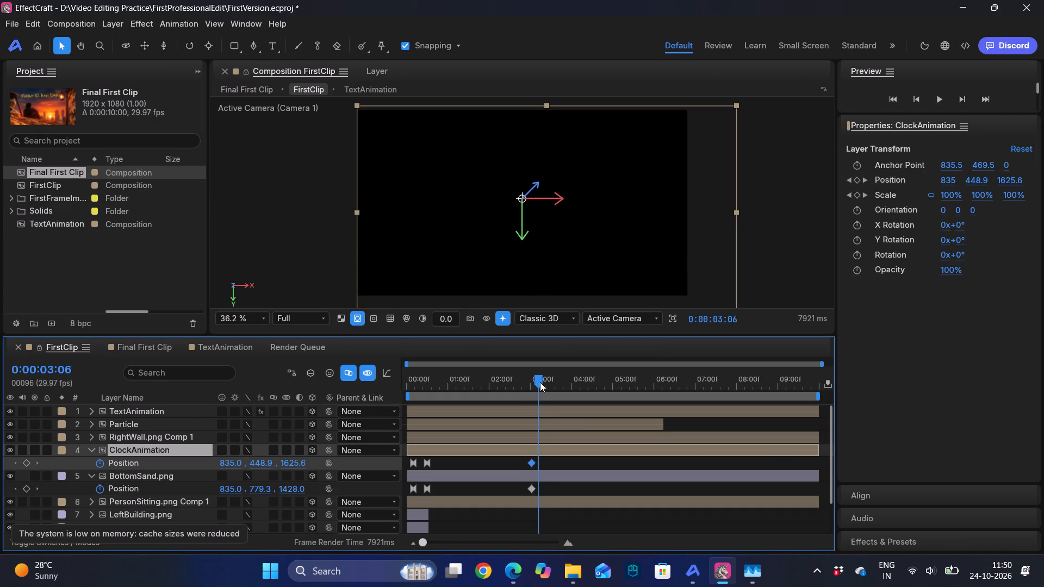
pyautogui.moveTo(540, 382); pyautogui.dragTo(542, 382)
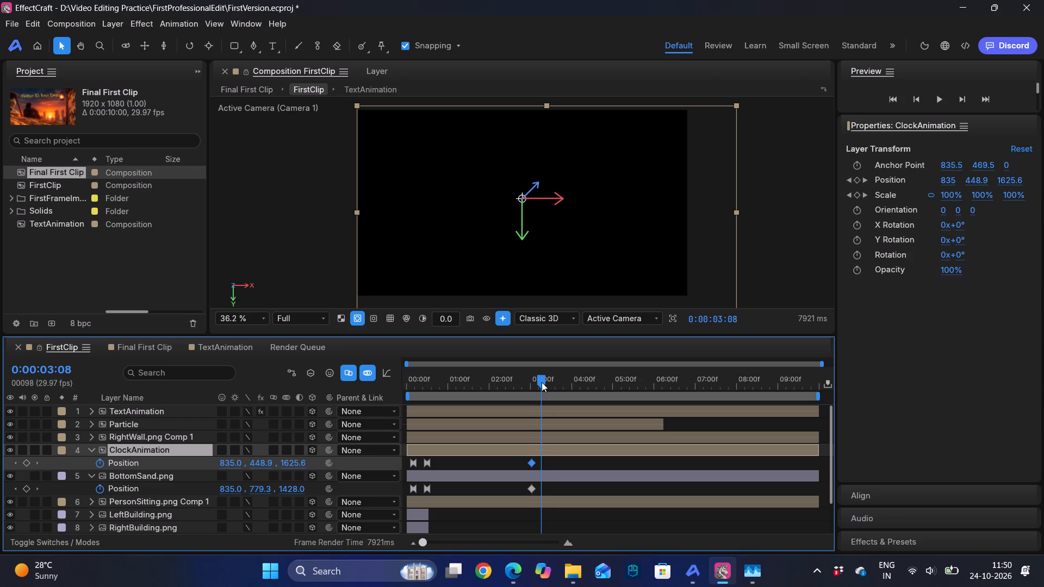
pyautogui.moveTo(542, 382); pyautogui.dragTo(541, 382)
pyautogui.moveTo(541, 382); pyautogui.dragTo(541, 382)
pyautogui.moveTo(541, 382); pyautogui.dragTo(542, 381)
pyautogui.keyDown('ctrl'); pyautogui.click(531, 488); pyautogui.keyUp('ctrl')
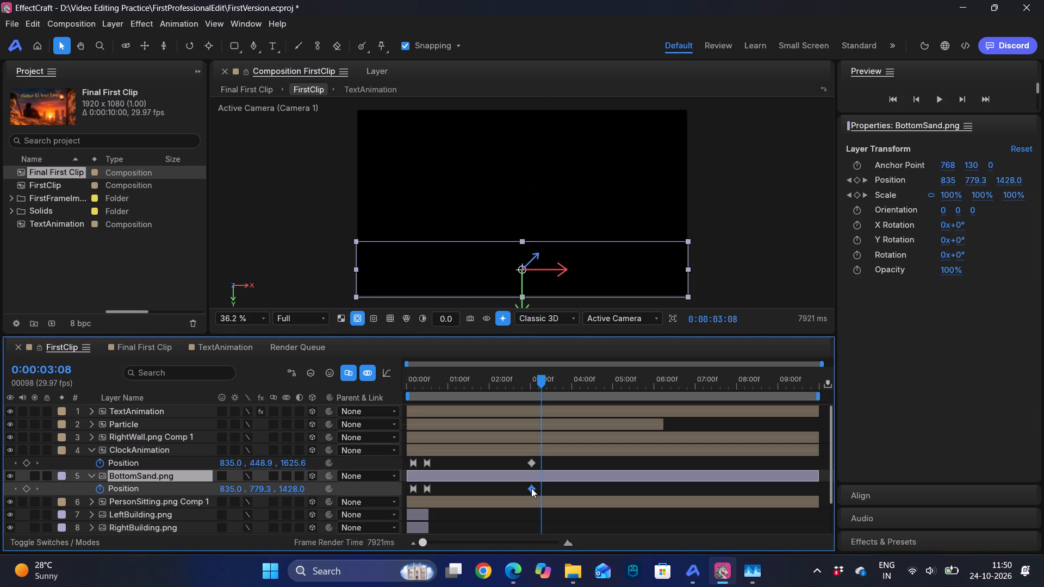
pyautogui.click(530, 464)
pyautogui.click(530, 464)
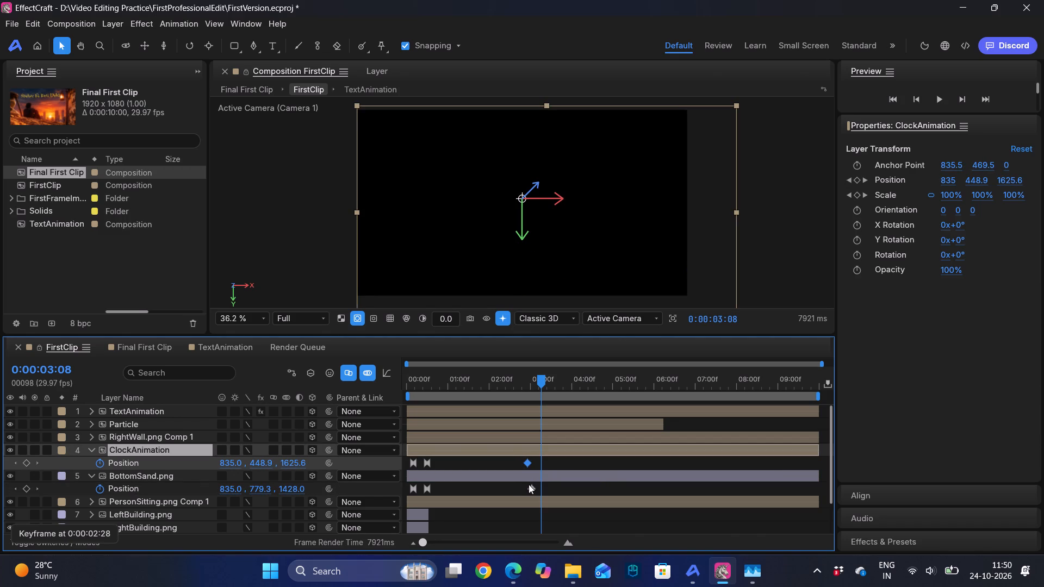
pyautogui.click(530, 488)
pyautogui.click(530, 488)
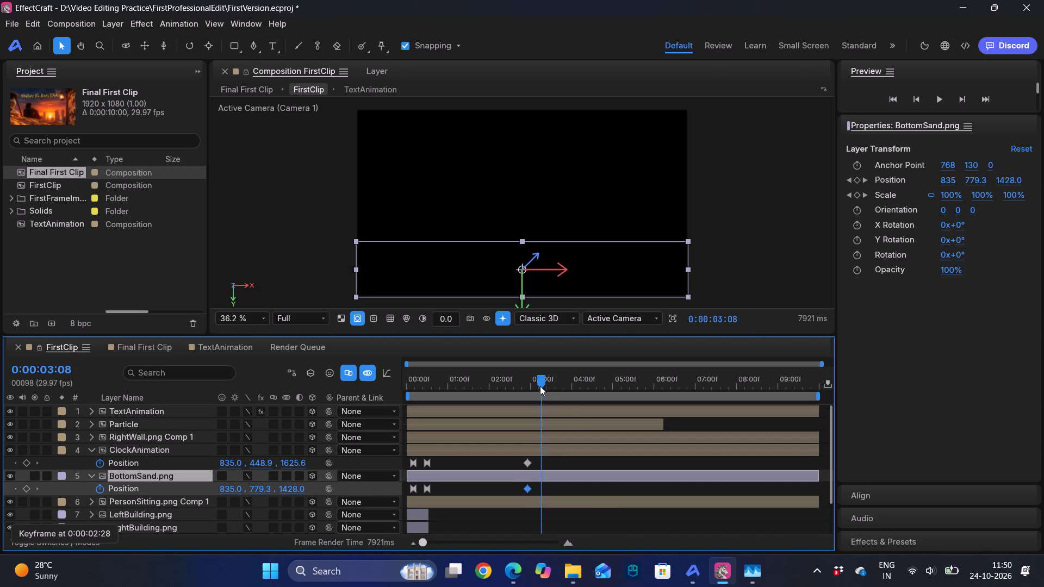
# Add a Position keyframe to BottomSand.png at 0:00:03:08, leaving Scale without a keyframe there.
pyautogui.click(859, 178)
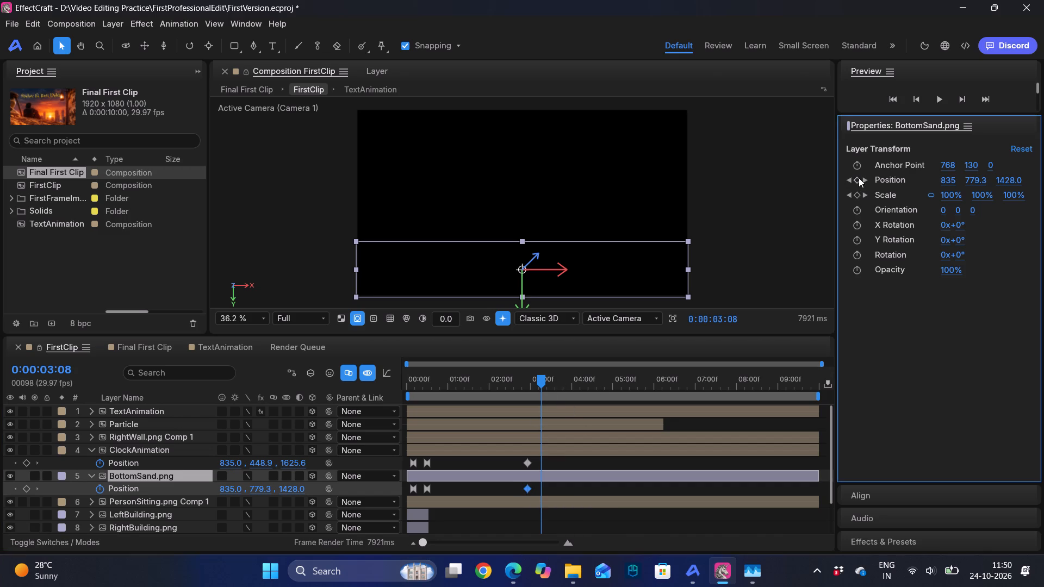
pyautogui.click(856, 195)
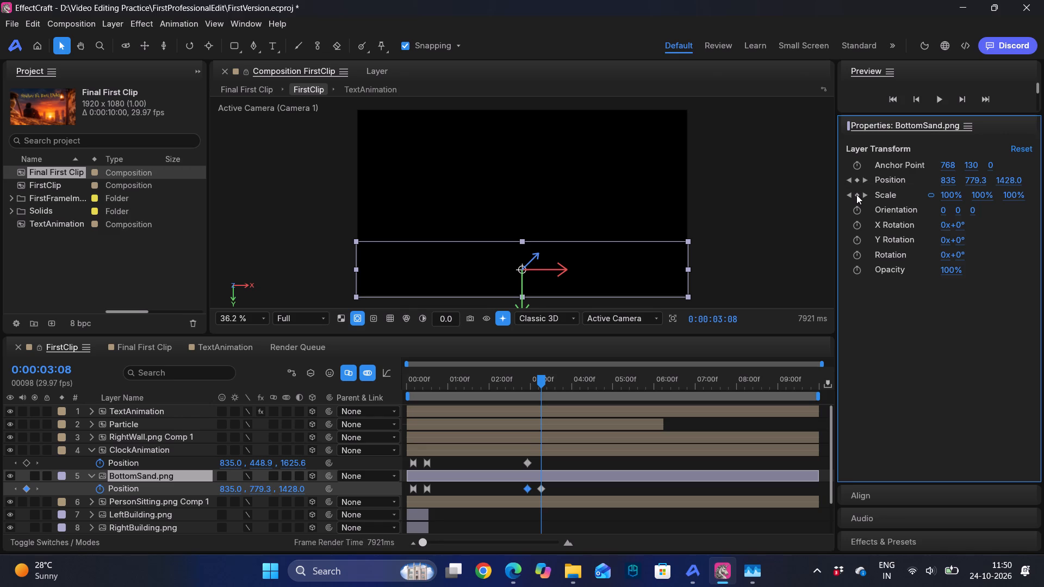
pyautogui.click(856, 195)
# Step through the Position keyframes of BottomSand.png and ClockAnimation to check their timing, finishing at 0:00:03:08.
pyautogui.click(853, 182)
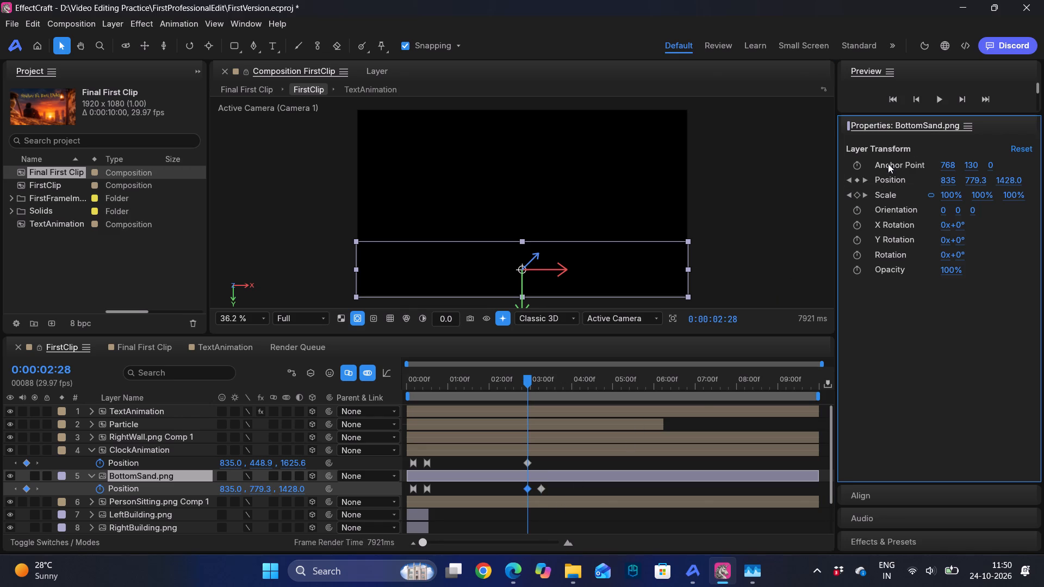
pyautogui.click(865, 179)
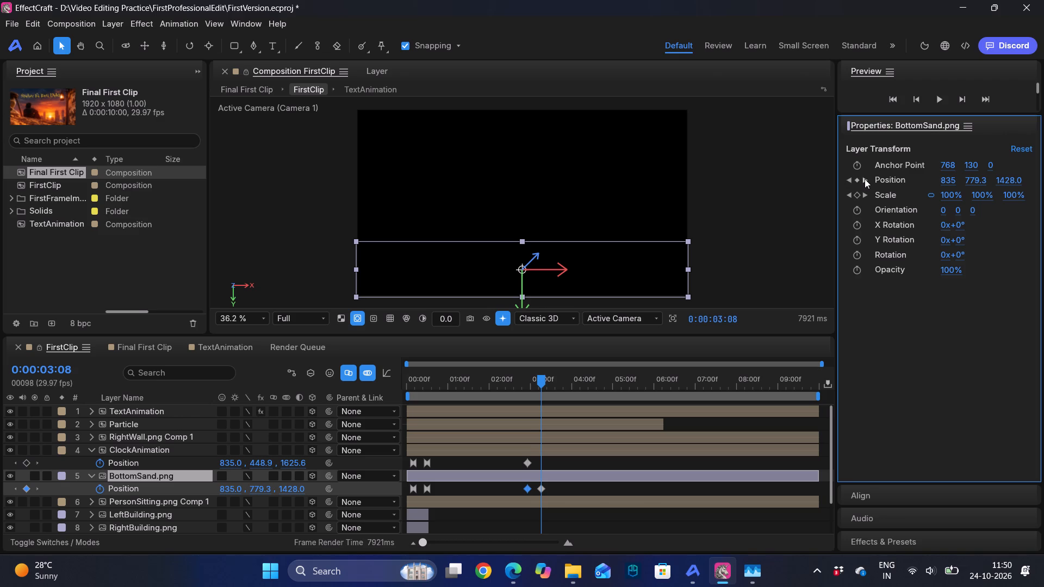
pyautogui.keyDown('shift'); pyautogui.click(556, 451); pyautogui.keyUp('shift')
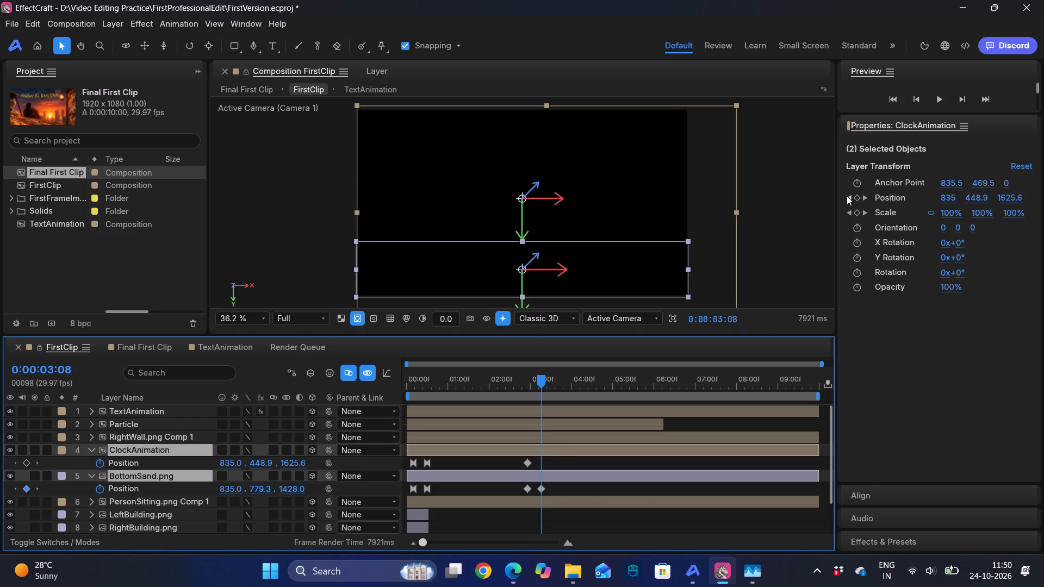
pyautogui.click(847, 196)
pyautogui.click(865, 199)
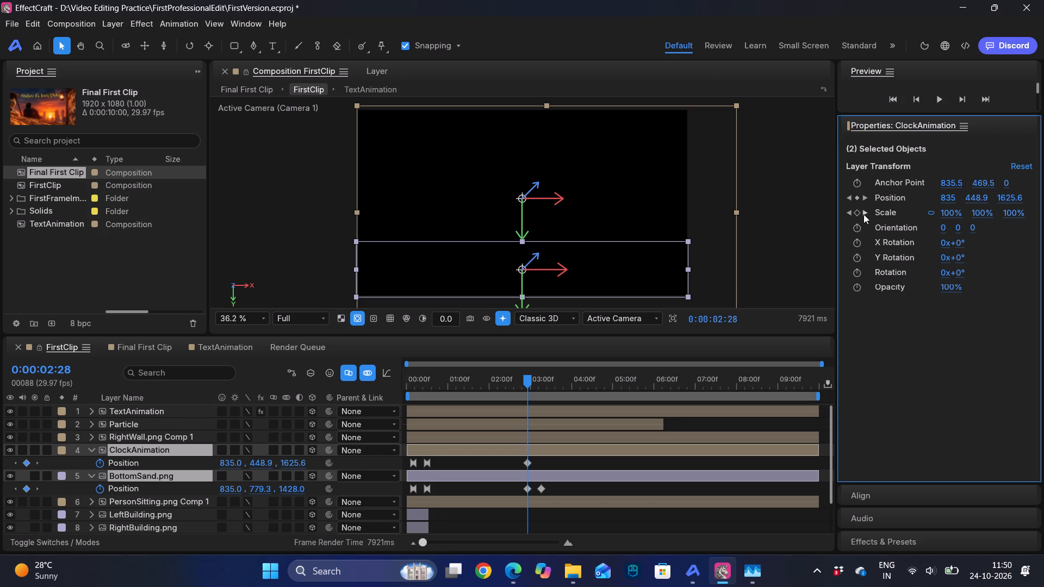
pyautogui.click(865, 199)
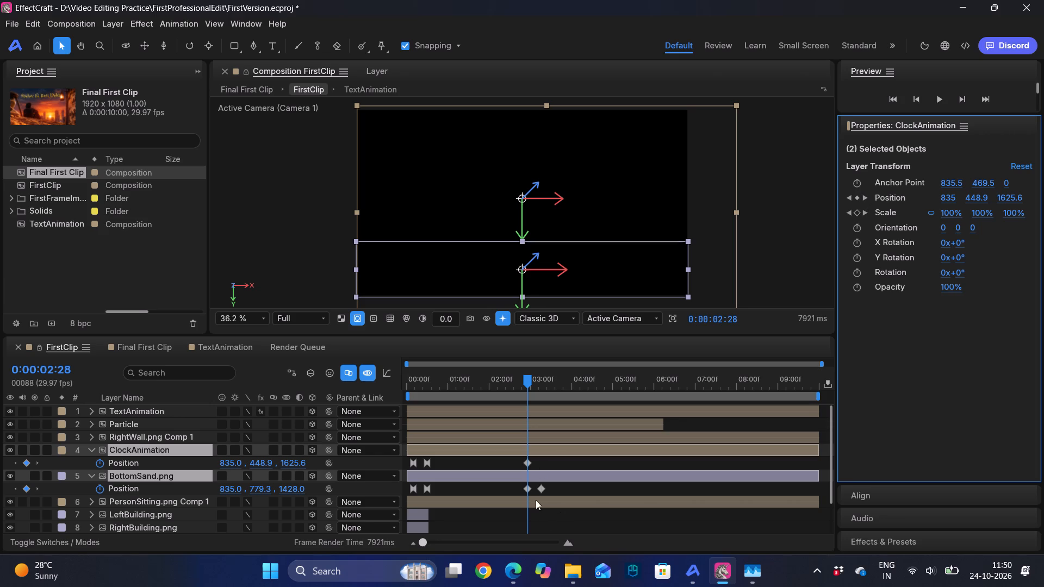
pyautogui.click(543, 492)
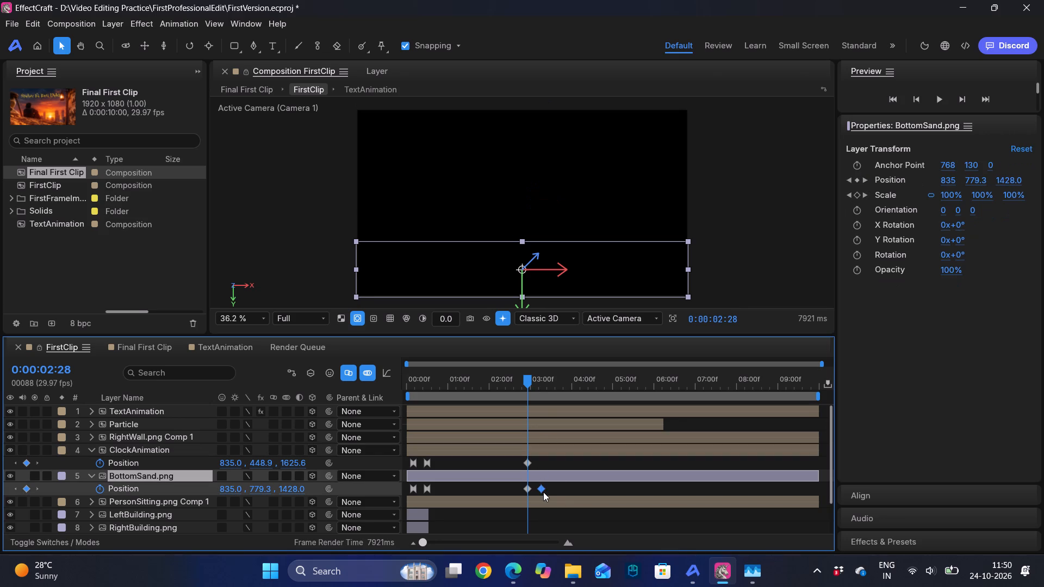
pyautogui.click(848, 182)
pyautogui.click(865, 179)
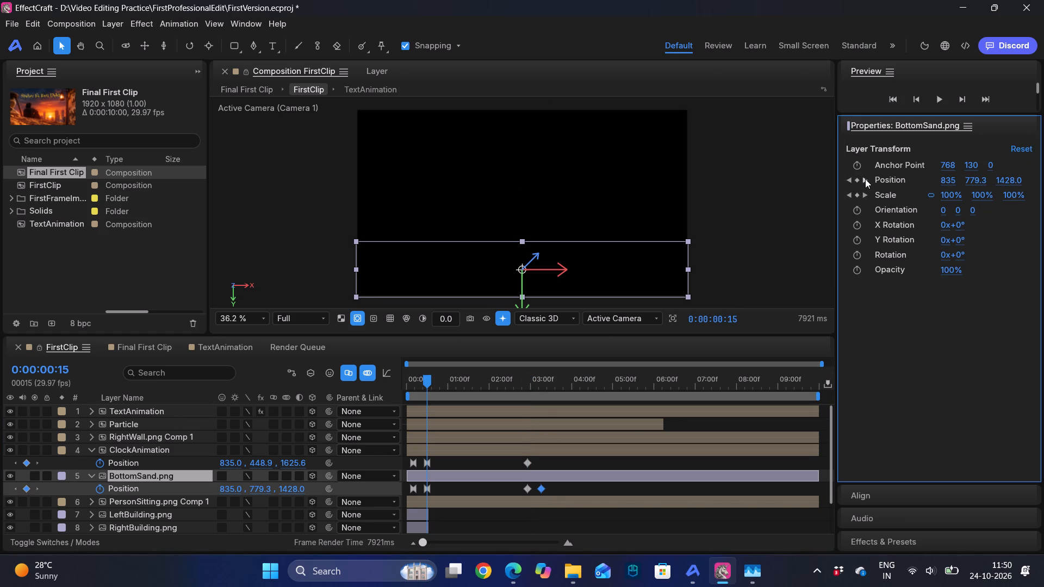
pyautogui.click(865, 179)
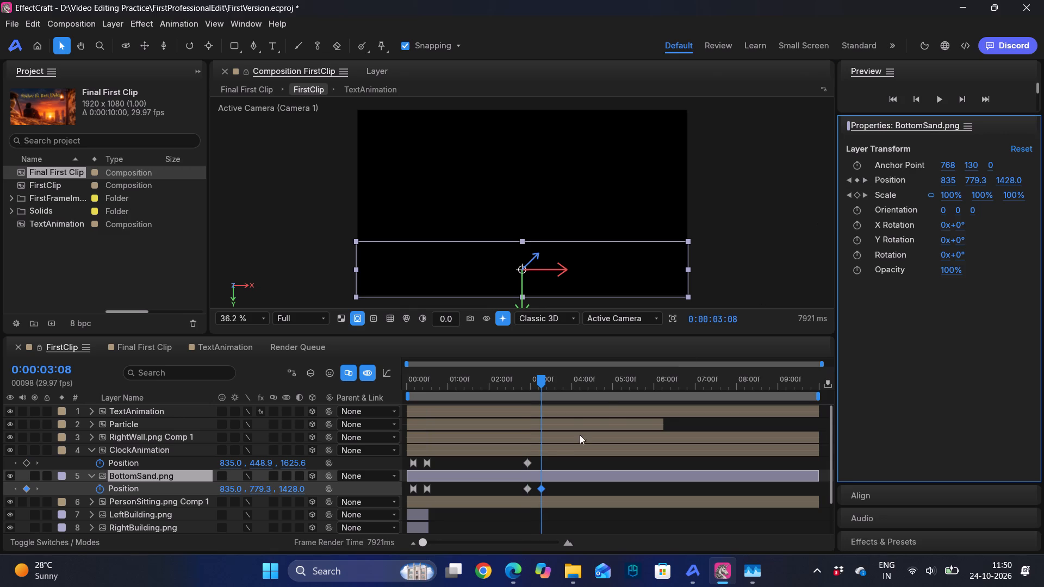
# Select ClockAnimation together with BottomSand.png and add the missing ClockAnimation Position keyframe at 0:00:03:08.
pyautogui.click(566, 448)
pyautogui.keyDown('shift'); pyautogui.click(549, 475); pyautogui.keyUp('shift')
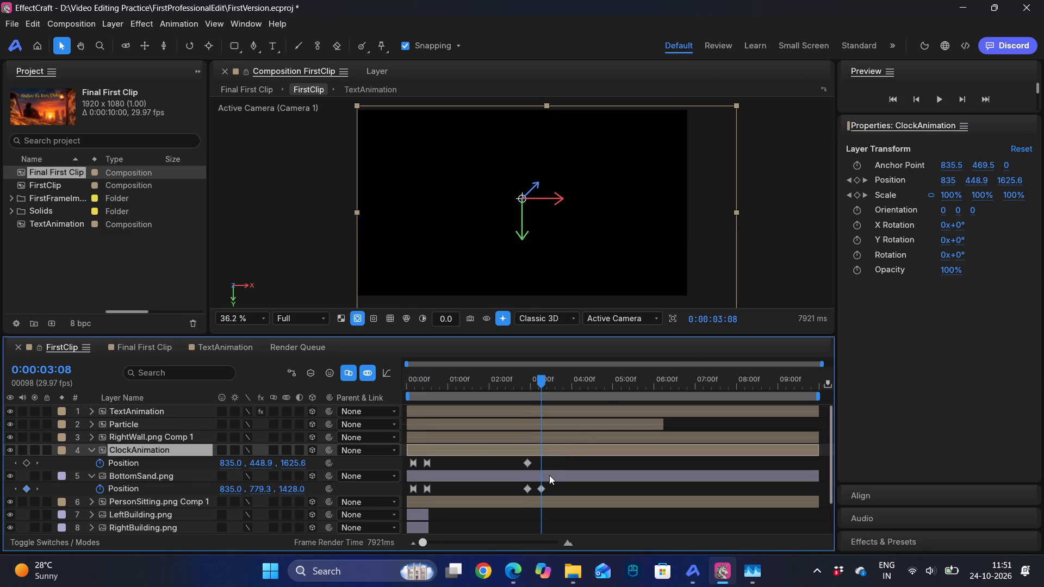
pyautogui.keyDown('shift'); pyautogui.click(564, 449); pyautogui.keyUp('shift')
pyautogui.keyDown('shift'); pyautogui.click(179, 477); pyautogui.keyUp('shift')
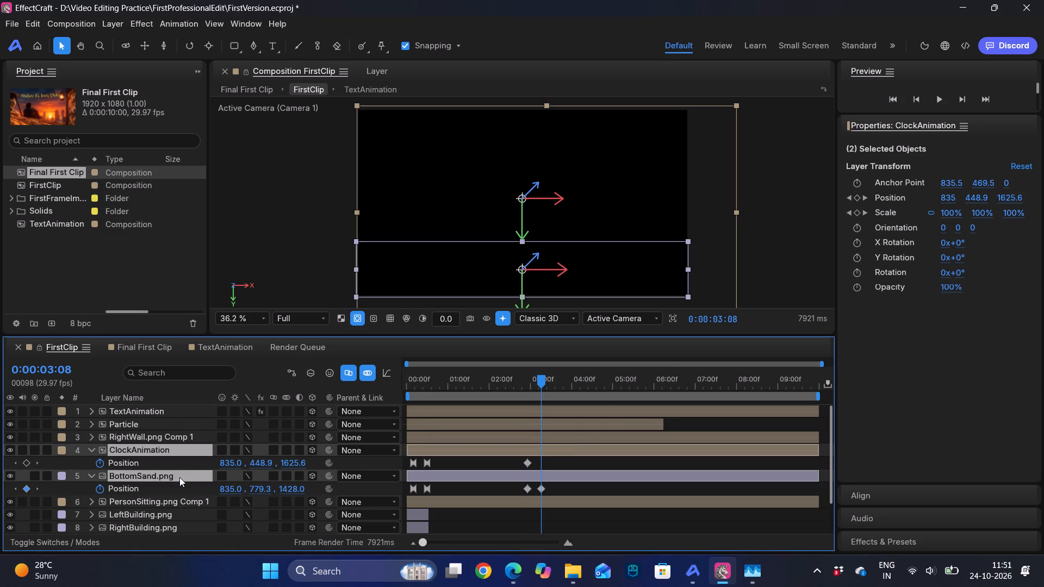
pyautogui.click(859, 198)
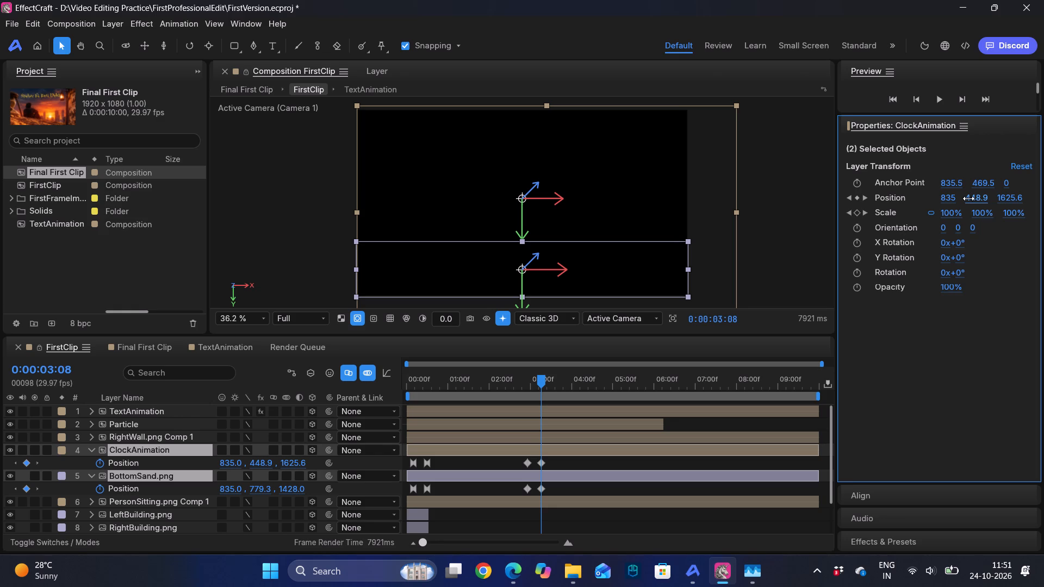
# Move both layers upward together at 0:00:03:08, bringing Y Position to -413.5 for ClockAnimation and -83.1 for BottomSand.png.
pyautogui.moveTo(968, 198); pyautogui.dragTo(569, 206)
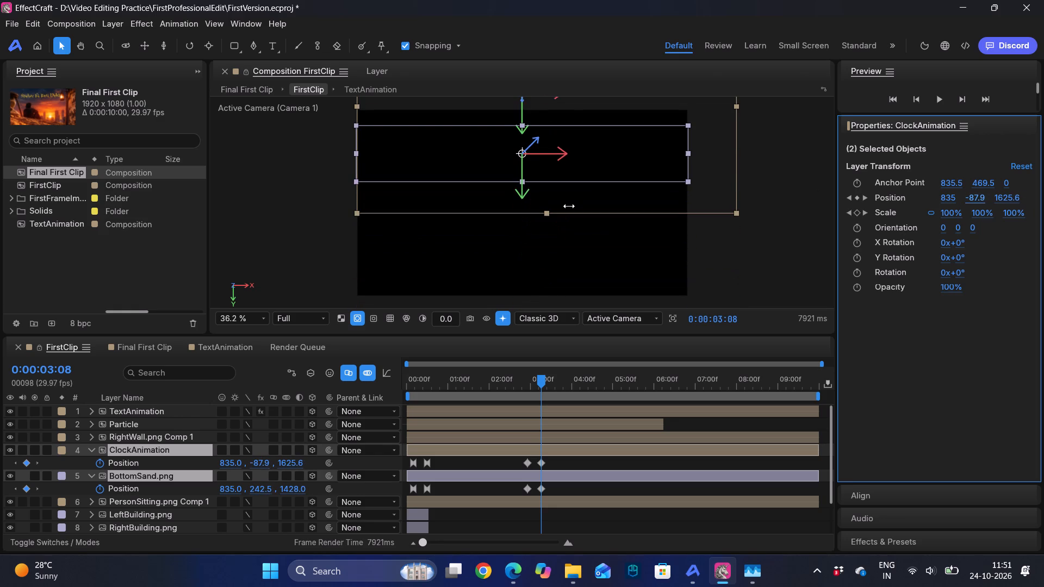
pyautogui.moveTo(569, 206); pyautogui.dragTo(256, 235)
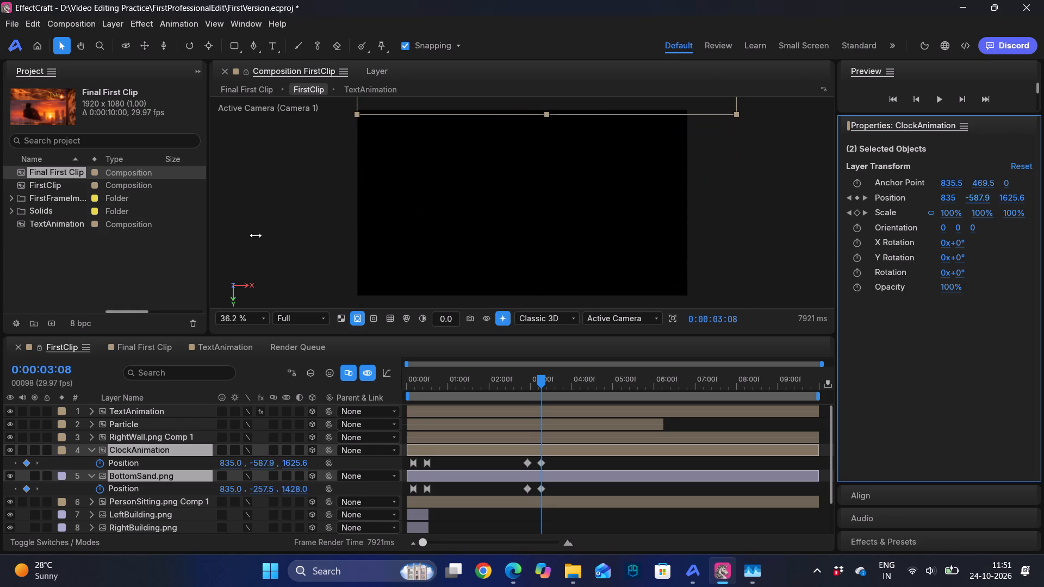
pyautogui.moveTo(256, 235); pyautogui.dragTo(247, 245)
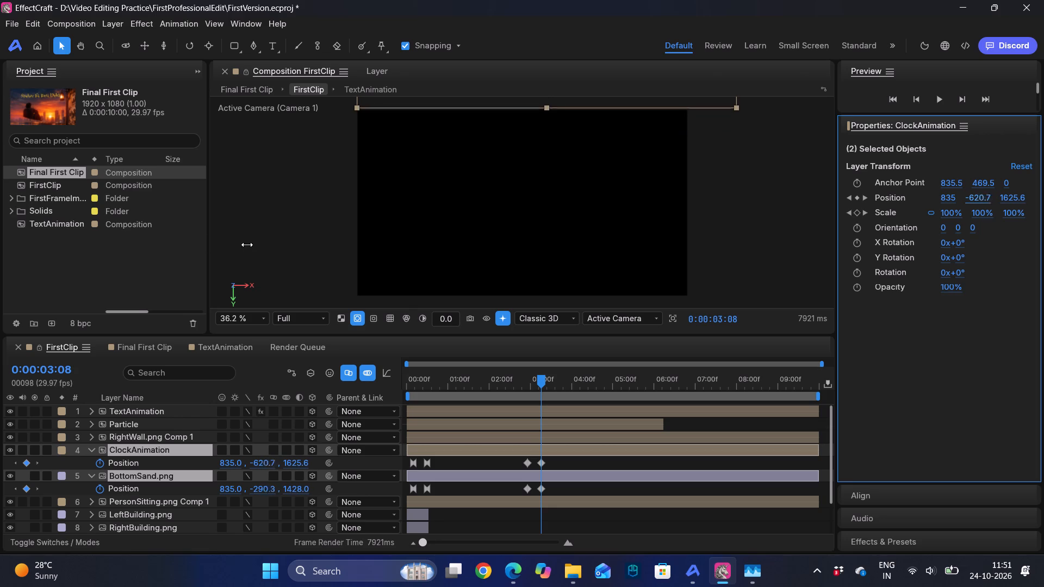
pyautogui.moveTo(247, 245); pyautogui.dragTo(609, 171)
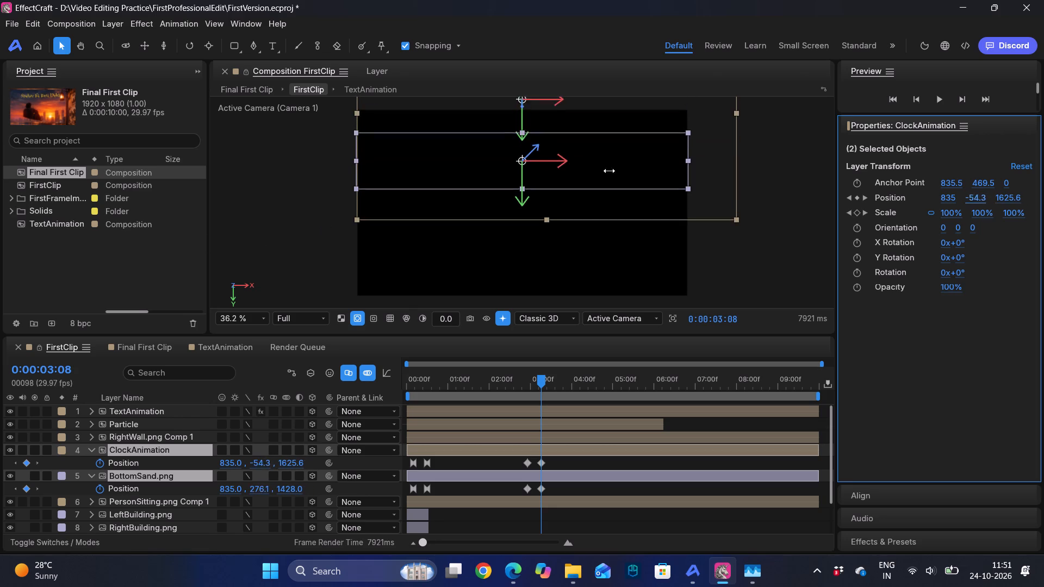
pyautogui.moveTo(609, 171); pyautogui.dragTo(369, 210)
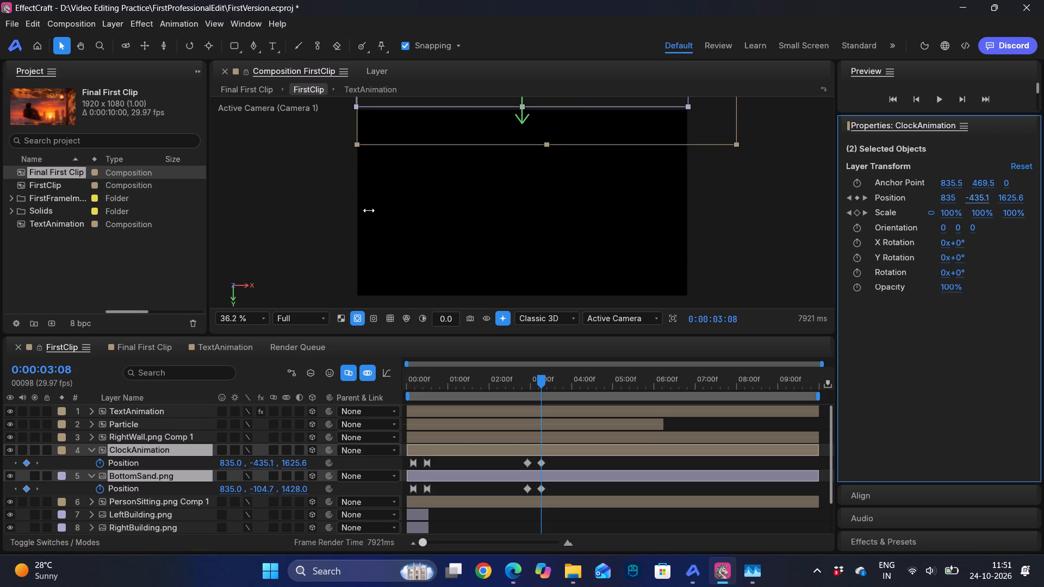
pyautogui.moveTo(369, 210); pyautogui.dragTo(431, 201)
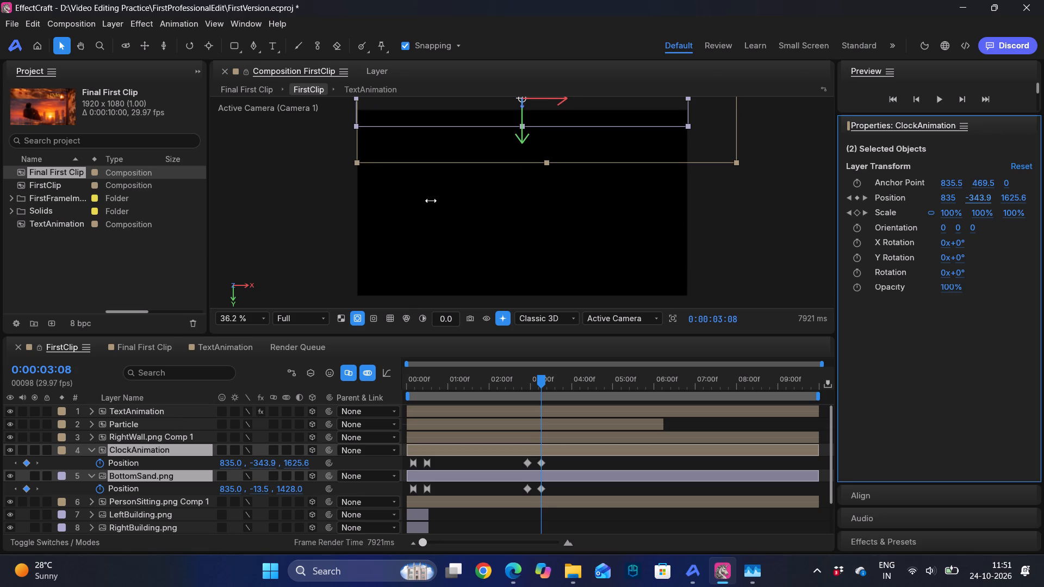
pyautogui.moveTo(431, 201); pyautogui.dragTo(371, 206)
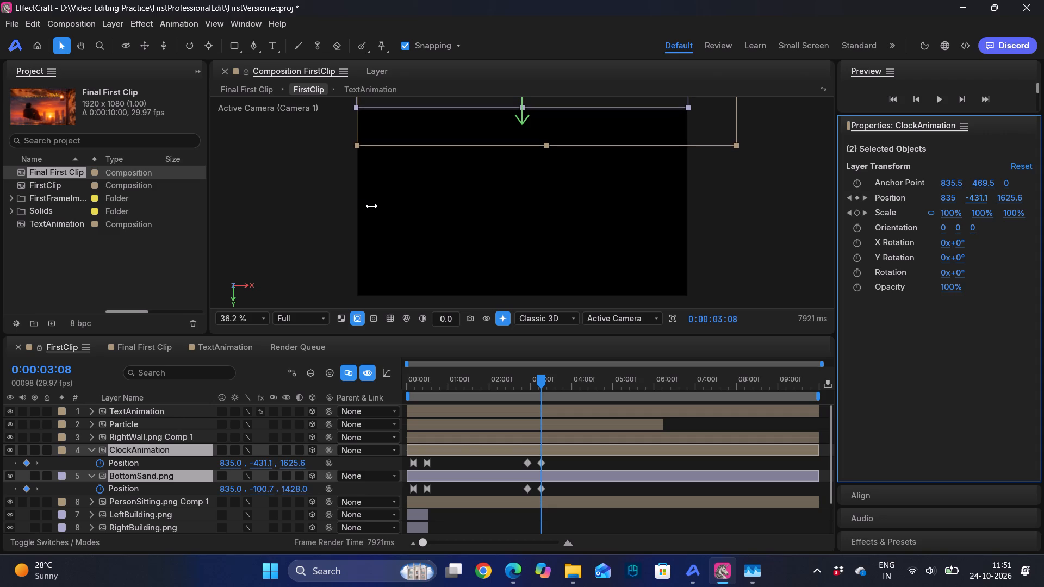
pyautogui.moveTo(371, 206); pyautogui.dragTo(382, 204)
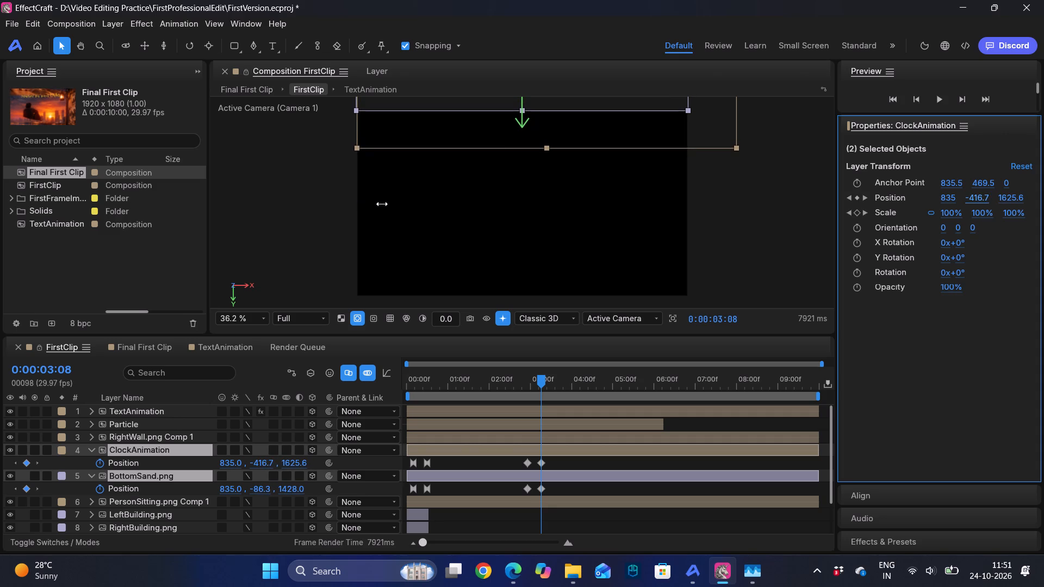
pyautogui.moveTo(382, 204); pyautogui.dragTo(383, 203)
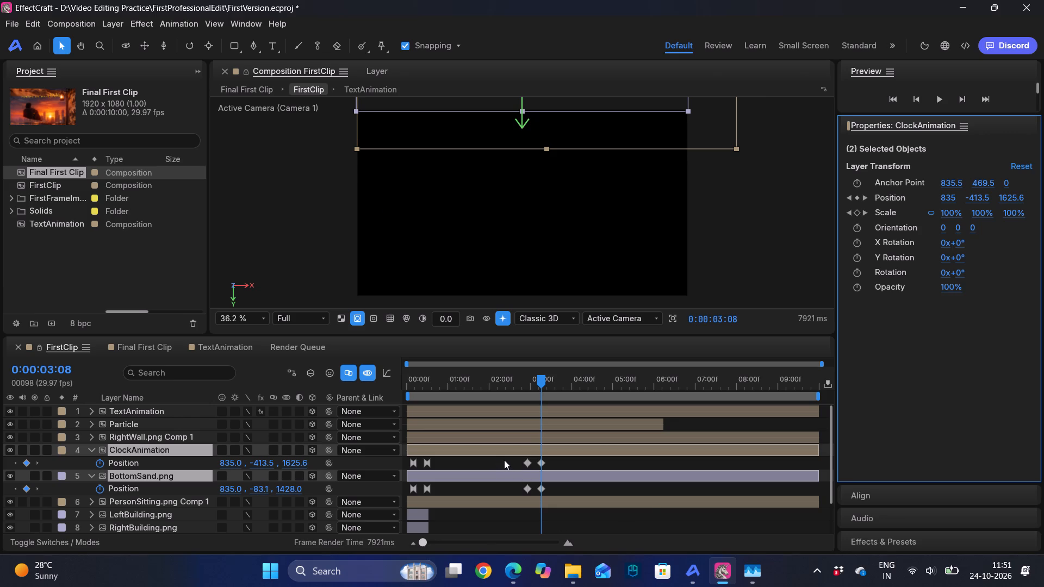
# Apply Easy Ease to ClockAnimation's Position keyframes at 0:00:02:28 and 0:00:03:08.
pyautogui.moveTo(504, 460); pyautogui.dragTo(607, 470)
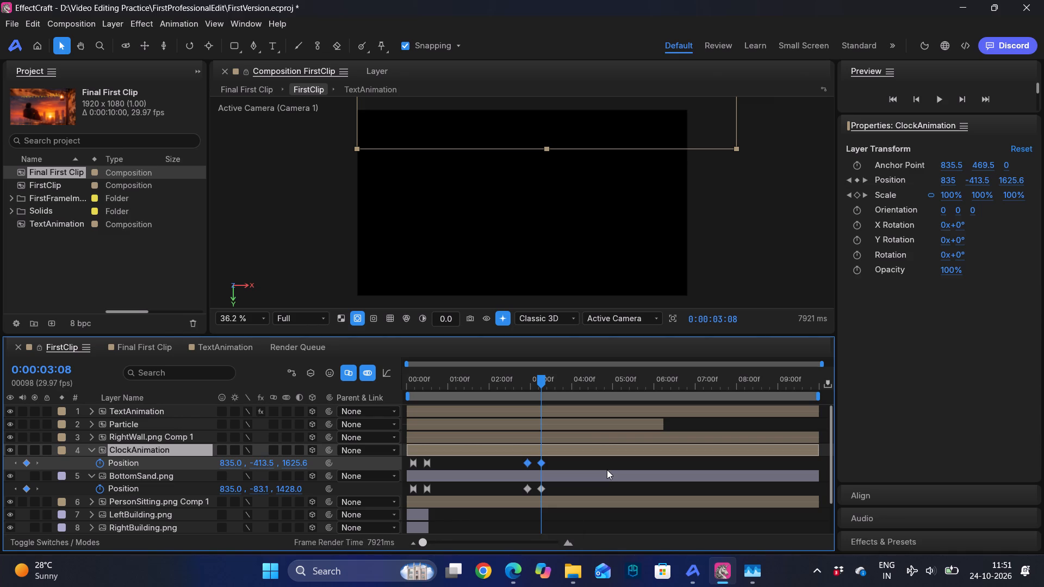
pyautogui.press('F9')
# Turn off airplane mode in the system quick settings.
pyautogui.click(937, 574)
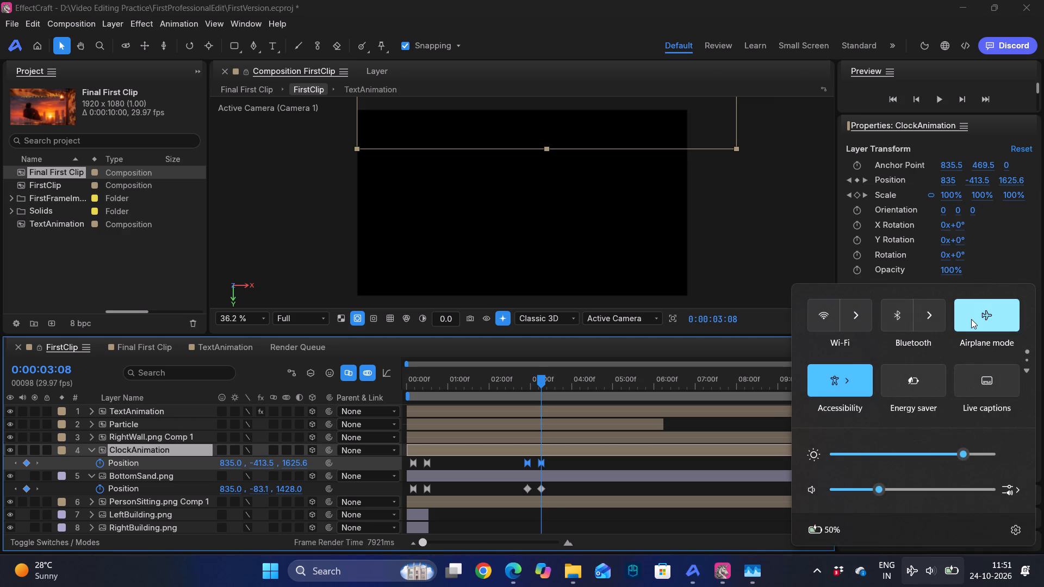
pyautogui.click(971, 319)
# Apply Easy Ease to BottomSand.png's Position keyframes at 0:00:02:28 and 0:00:03:08.
pyautogui.click(559, 483)
pyautogui.moveTo(559, 483); pyautogui.dragTo(511, 492)
pyautogui.press('F9')
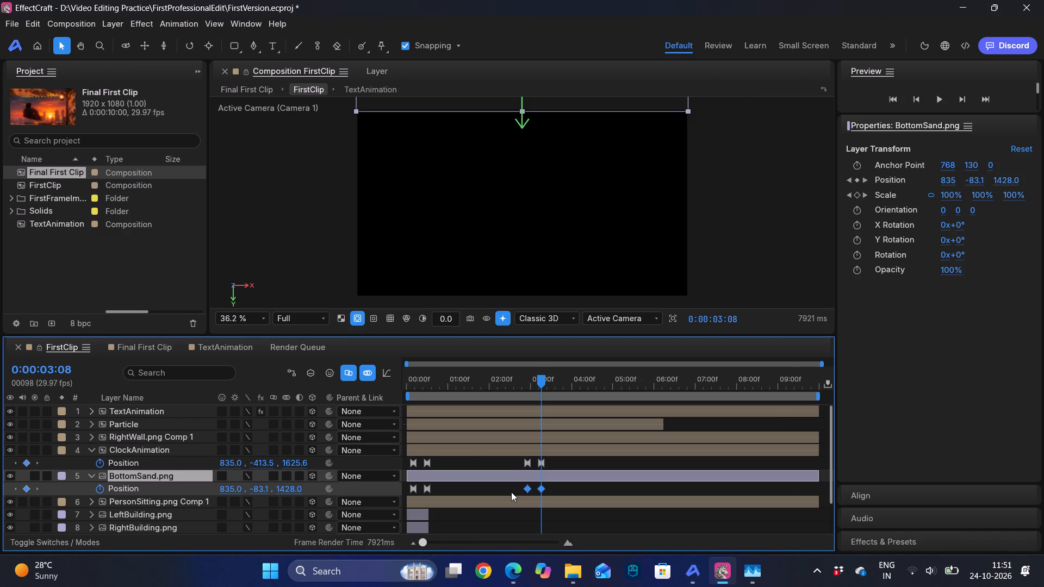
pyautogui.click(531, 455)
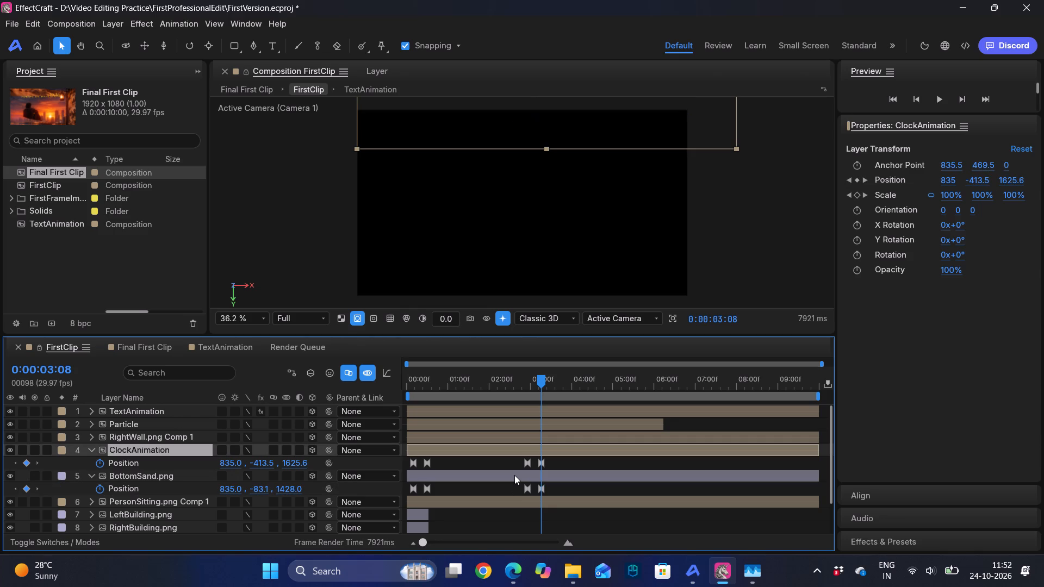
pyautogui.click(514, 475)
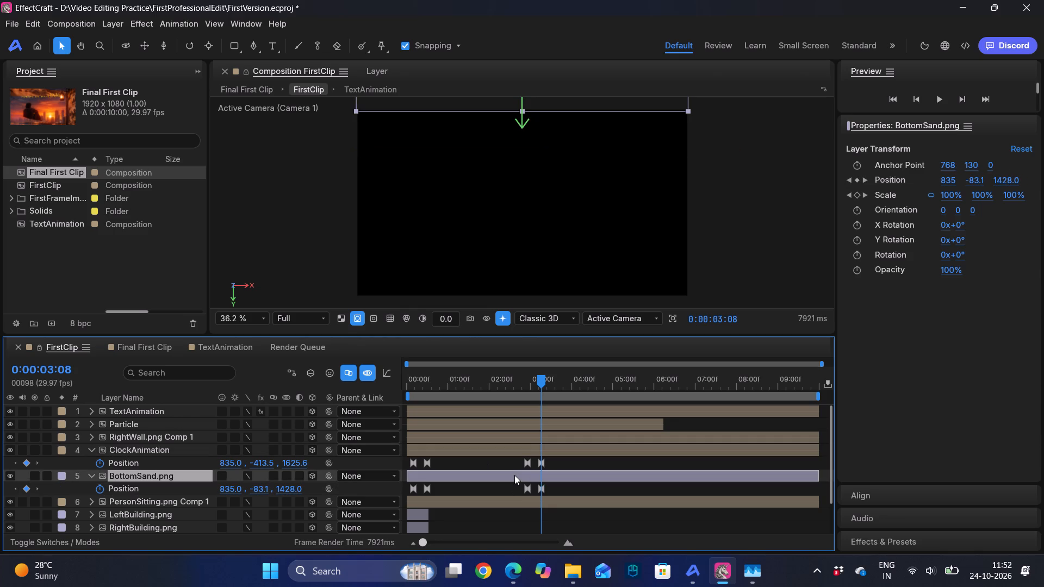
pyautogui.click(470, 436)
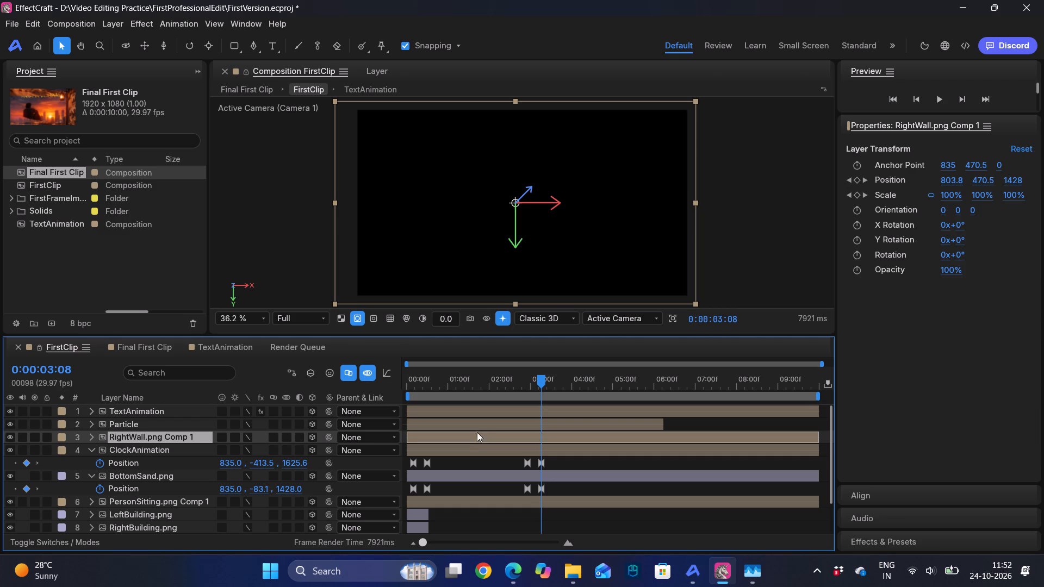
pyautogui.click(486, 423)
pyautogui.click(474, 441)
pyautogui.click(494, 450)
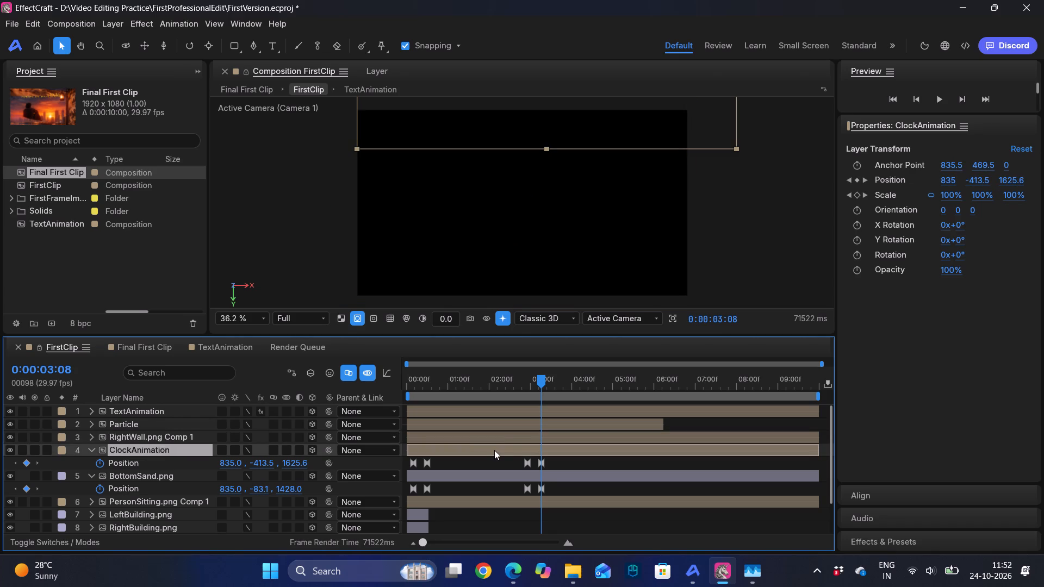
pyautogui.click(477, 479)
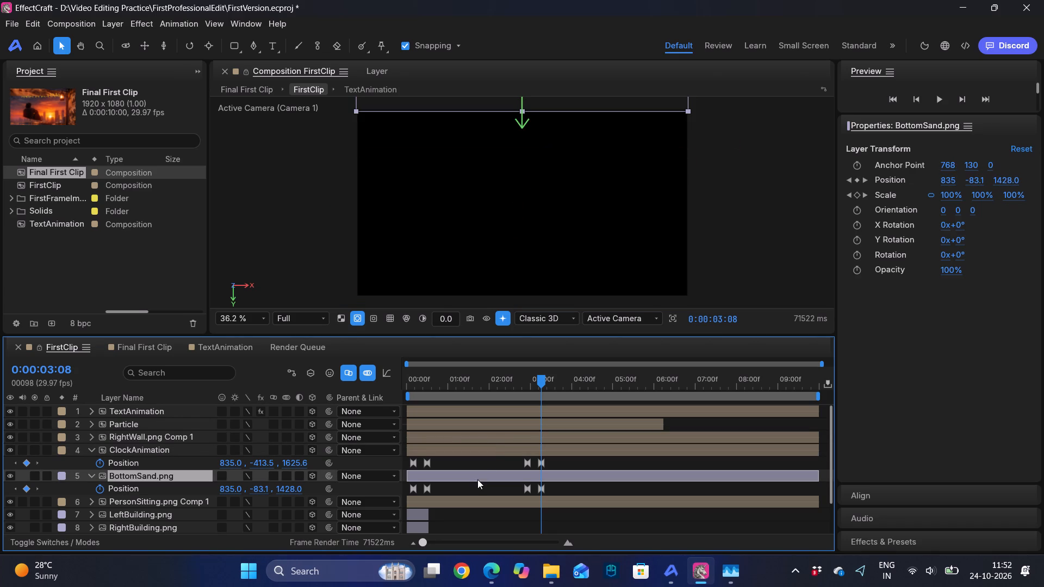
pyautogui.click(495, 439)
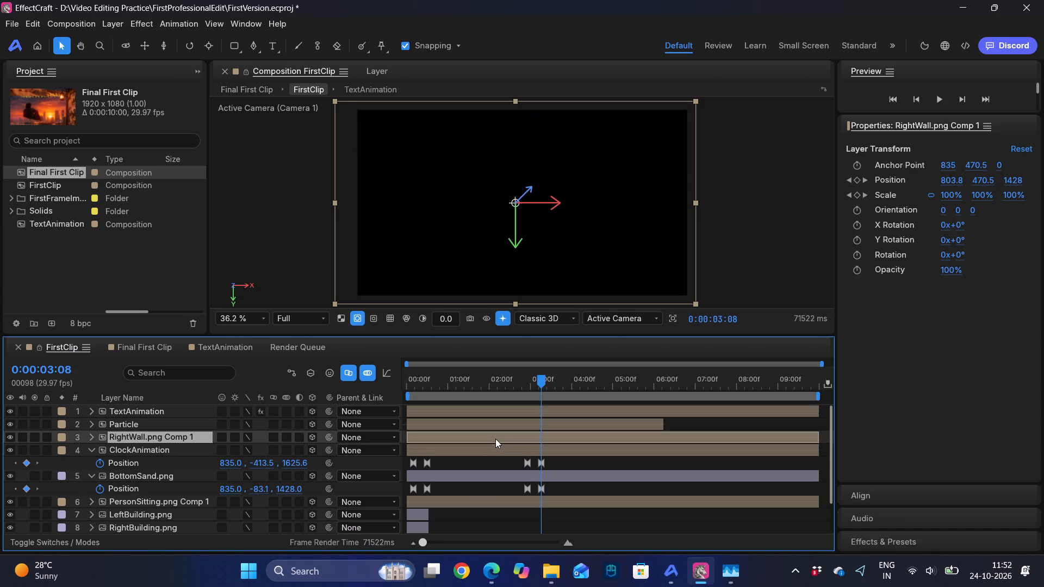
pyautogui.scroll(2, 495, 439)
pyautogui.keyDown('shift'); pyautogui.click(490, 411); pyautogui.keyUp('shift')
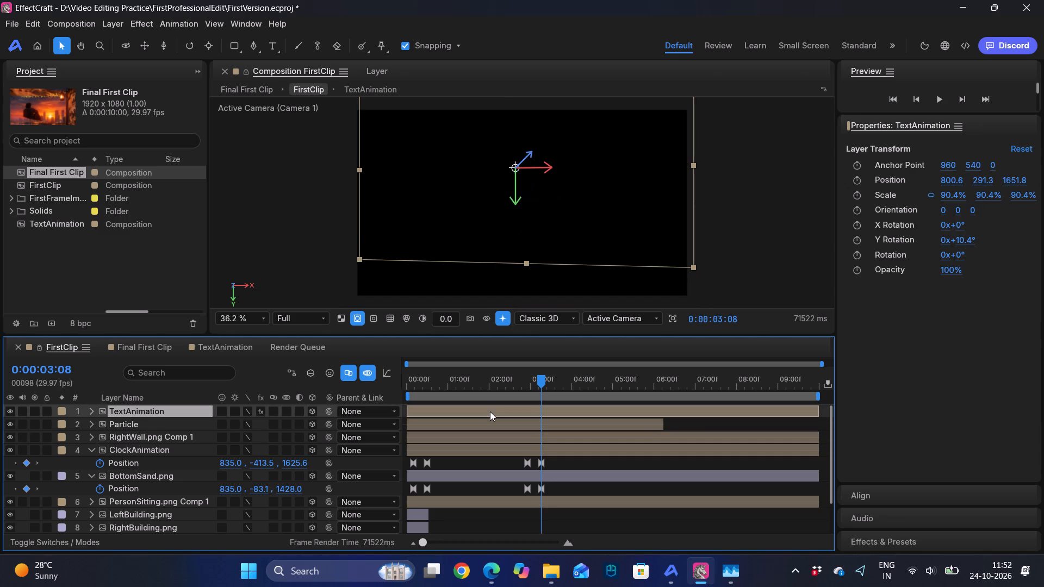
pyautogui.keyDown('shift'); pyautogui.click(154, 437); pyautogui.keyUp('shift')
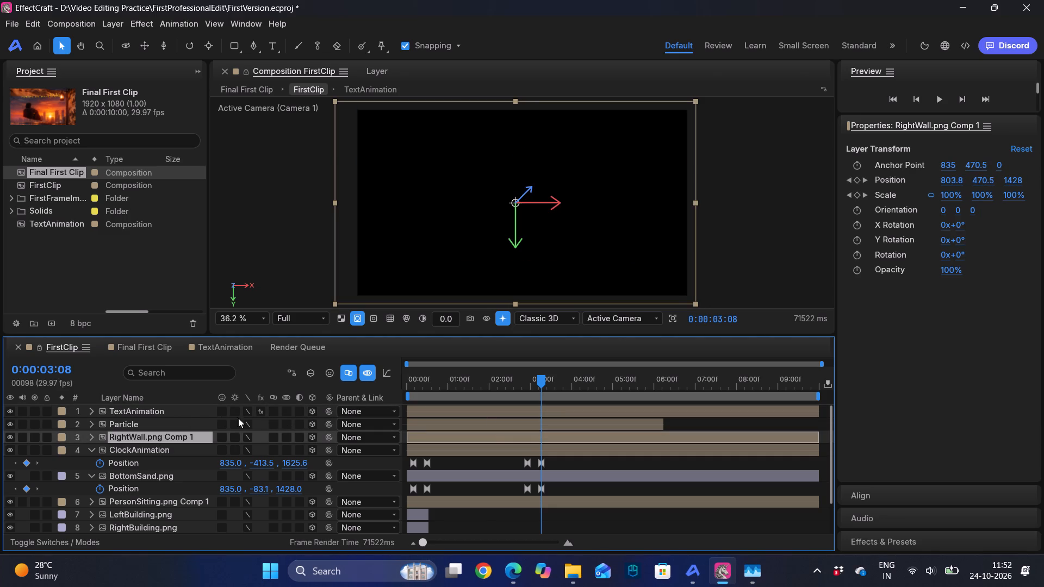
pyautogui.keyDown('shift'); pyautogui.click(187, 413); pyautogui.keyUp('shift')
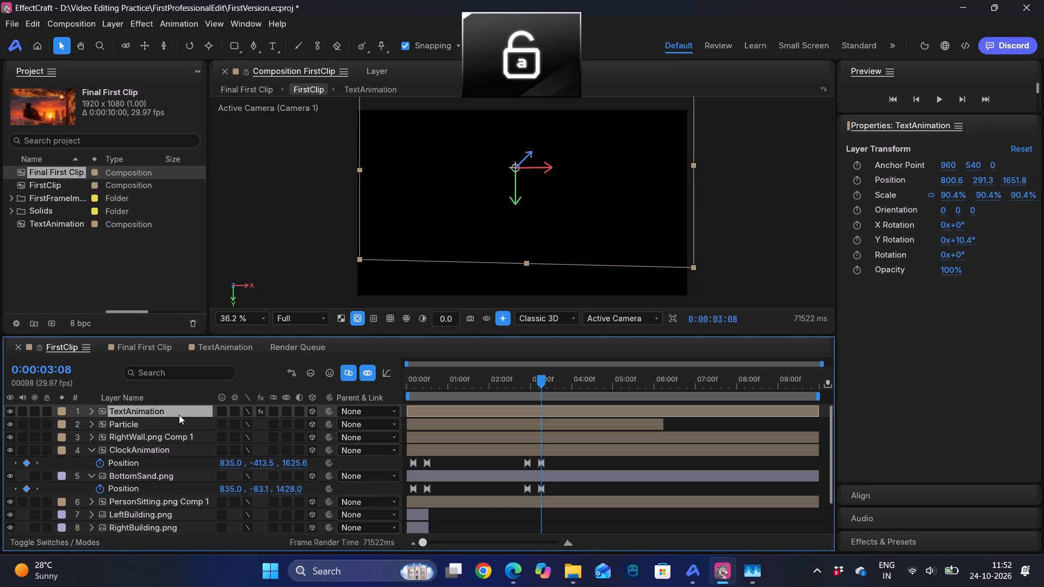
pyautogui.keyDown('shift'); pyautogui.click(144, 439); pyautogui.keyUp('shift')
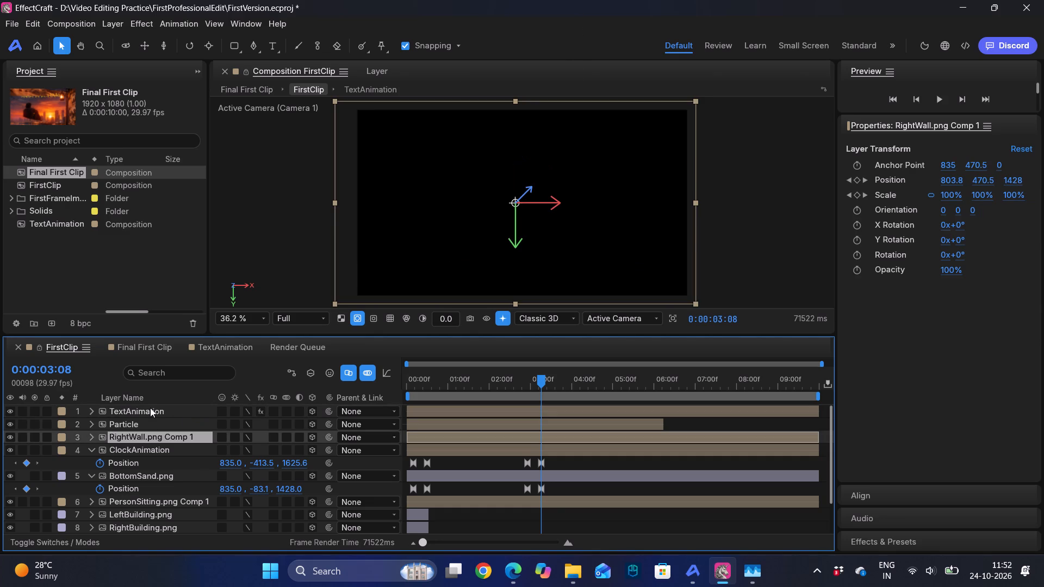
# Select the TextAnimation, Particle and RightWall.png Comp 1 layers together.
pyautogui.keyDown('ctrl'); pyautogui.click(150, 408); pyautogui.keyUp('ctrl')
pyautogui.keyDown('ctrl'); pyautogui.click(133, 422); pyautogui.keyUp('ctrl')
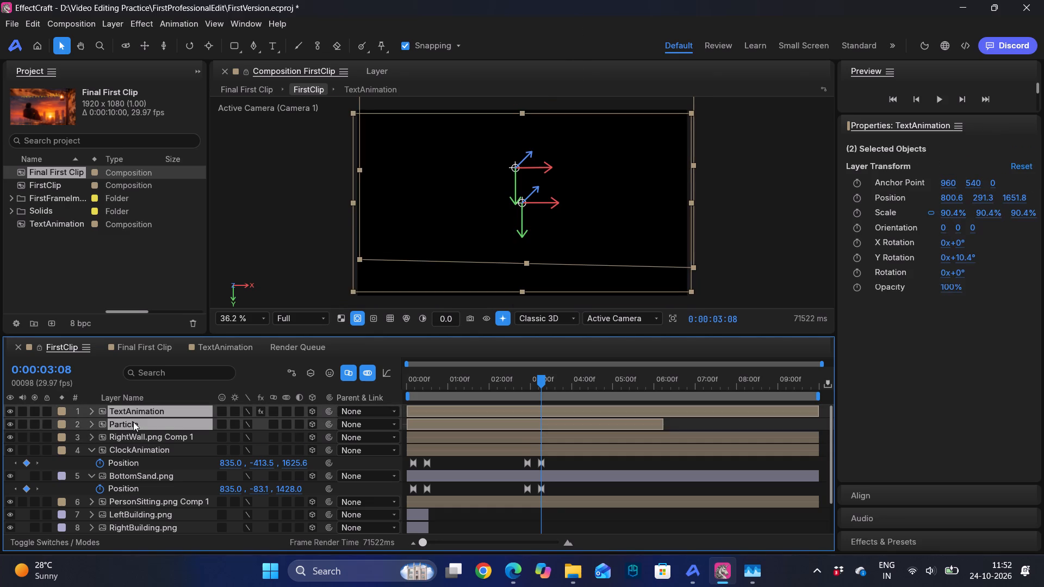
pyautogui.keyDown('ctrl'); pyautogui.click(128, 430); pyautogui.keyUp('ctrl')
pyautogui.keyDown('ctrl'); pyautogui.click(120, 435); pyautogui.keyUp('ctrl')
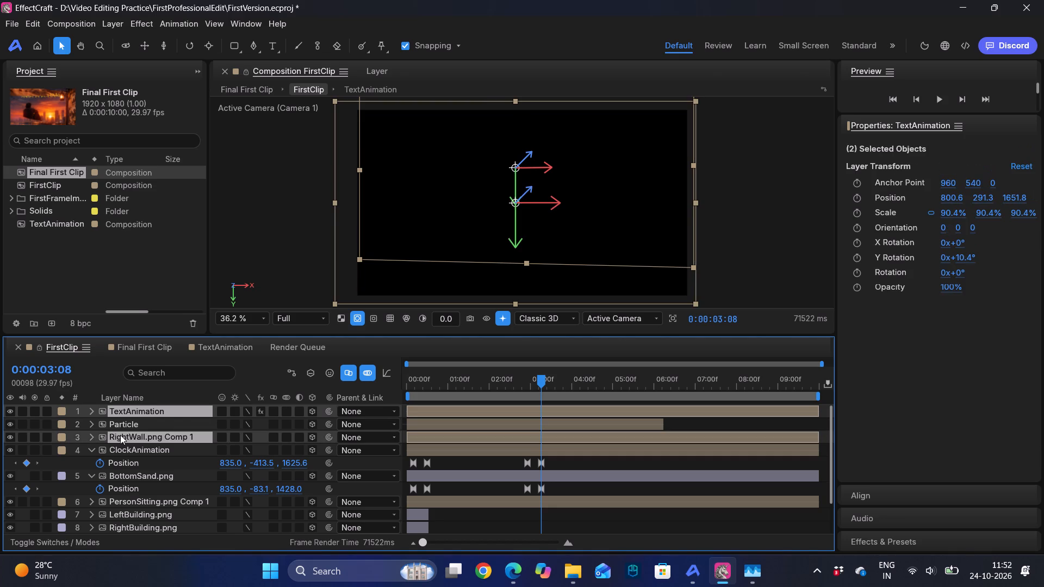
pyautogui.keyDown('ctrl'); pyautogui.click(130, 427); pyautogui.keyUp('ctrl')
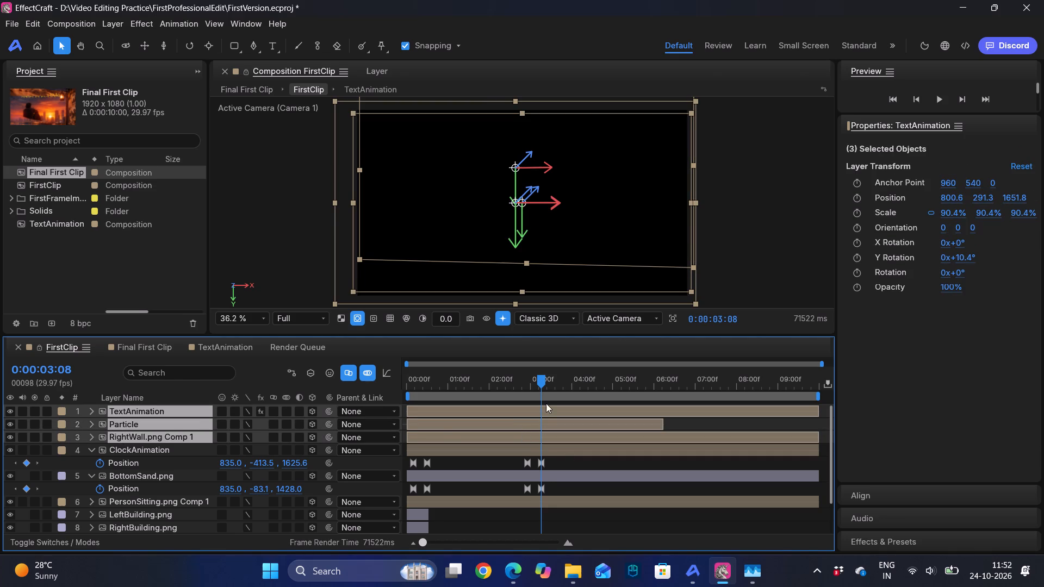
# Move the playhead back to ClockAnimation's Position keyframe at 0:00:02:28.
pyautogui.click(516, 449)
pyautogui.click(851, 180)
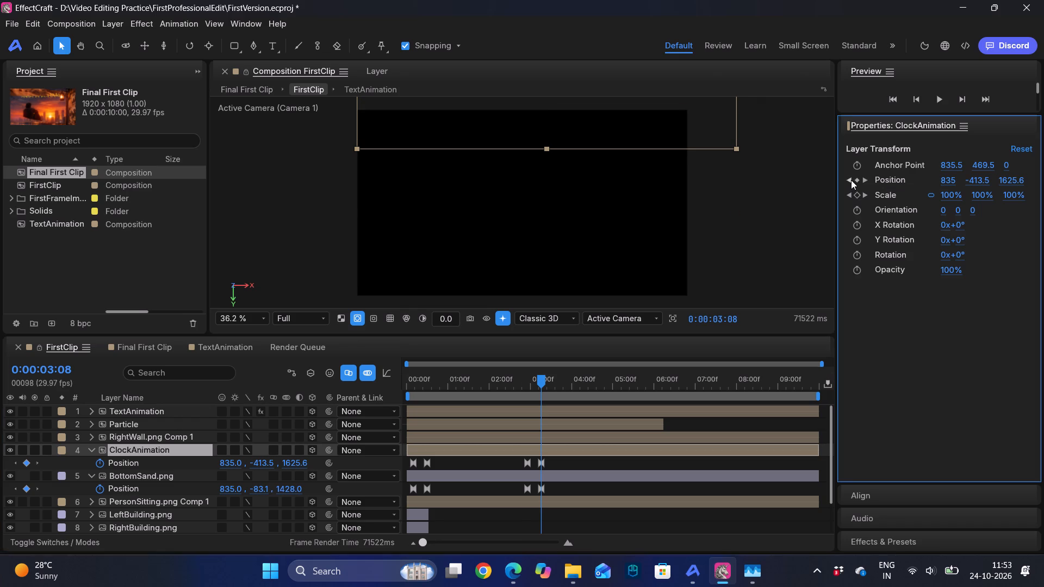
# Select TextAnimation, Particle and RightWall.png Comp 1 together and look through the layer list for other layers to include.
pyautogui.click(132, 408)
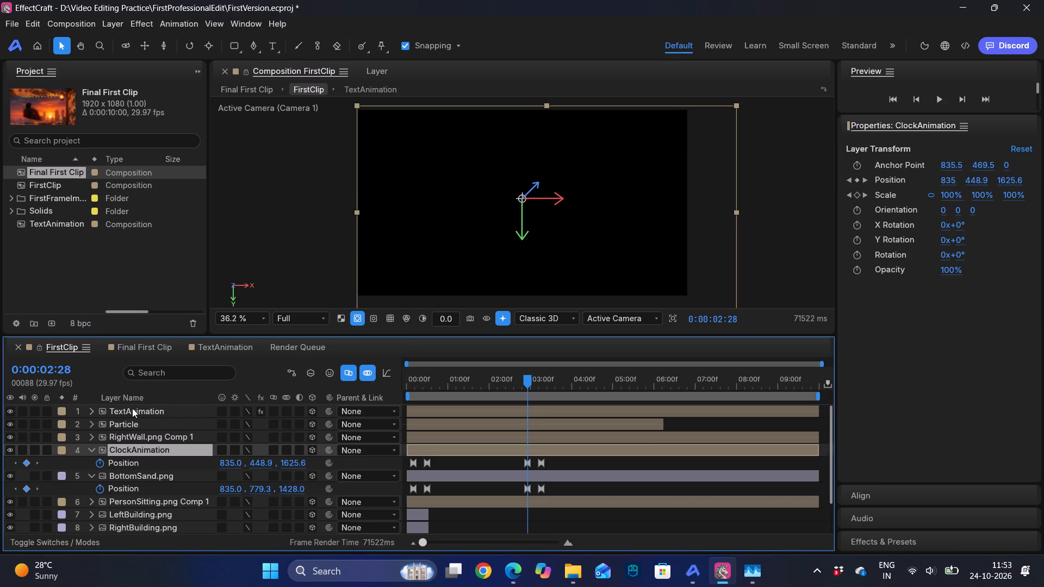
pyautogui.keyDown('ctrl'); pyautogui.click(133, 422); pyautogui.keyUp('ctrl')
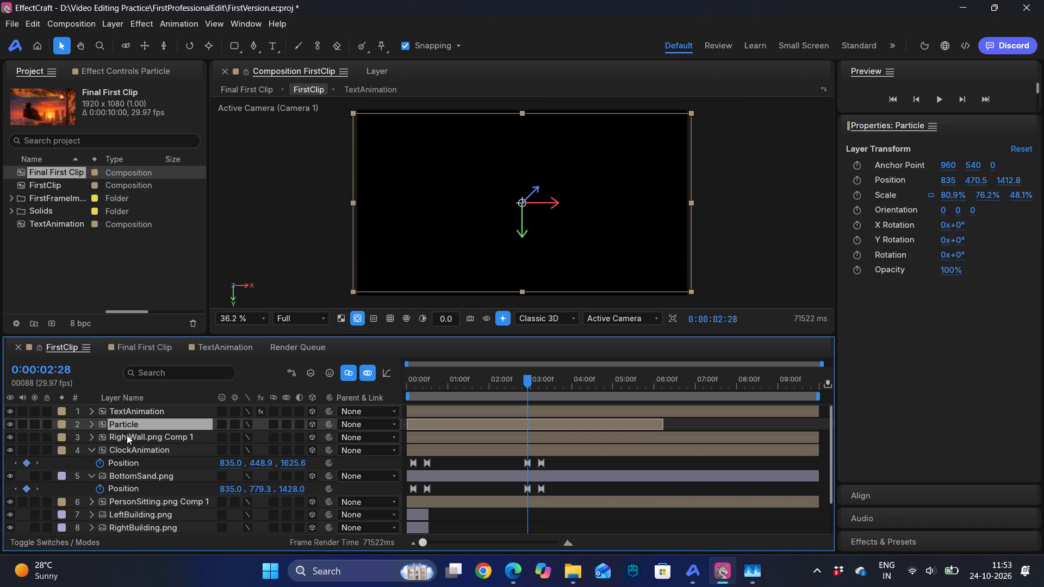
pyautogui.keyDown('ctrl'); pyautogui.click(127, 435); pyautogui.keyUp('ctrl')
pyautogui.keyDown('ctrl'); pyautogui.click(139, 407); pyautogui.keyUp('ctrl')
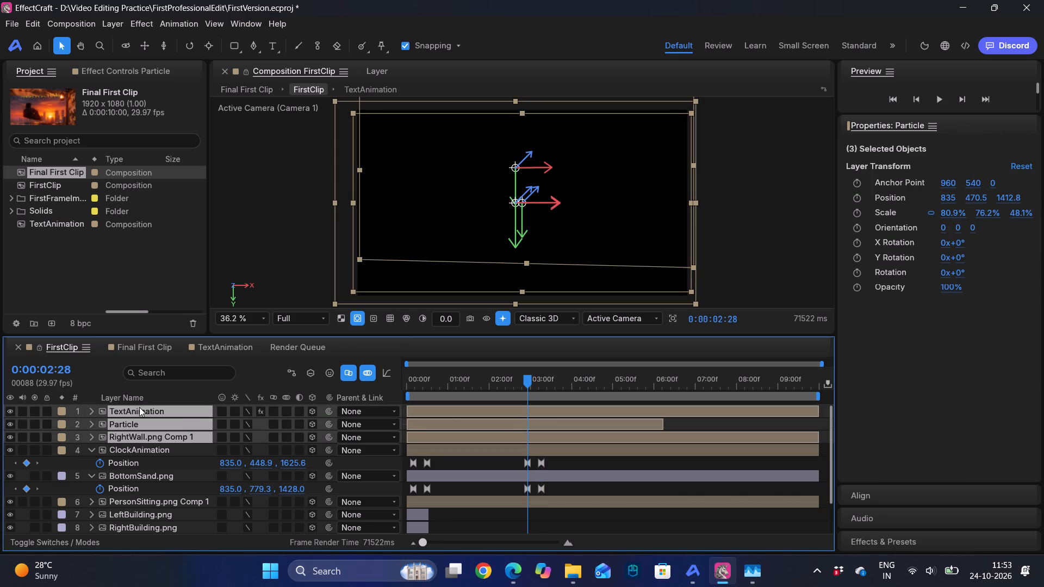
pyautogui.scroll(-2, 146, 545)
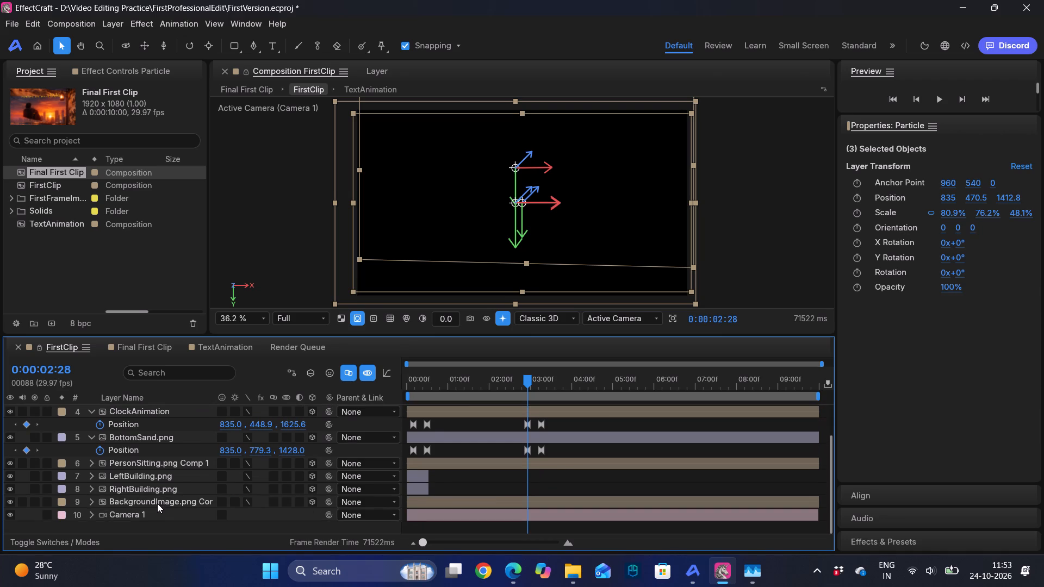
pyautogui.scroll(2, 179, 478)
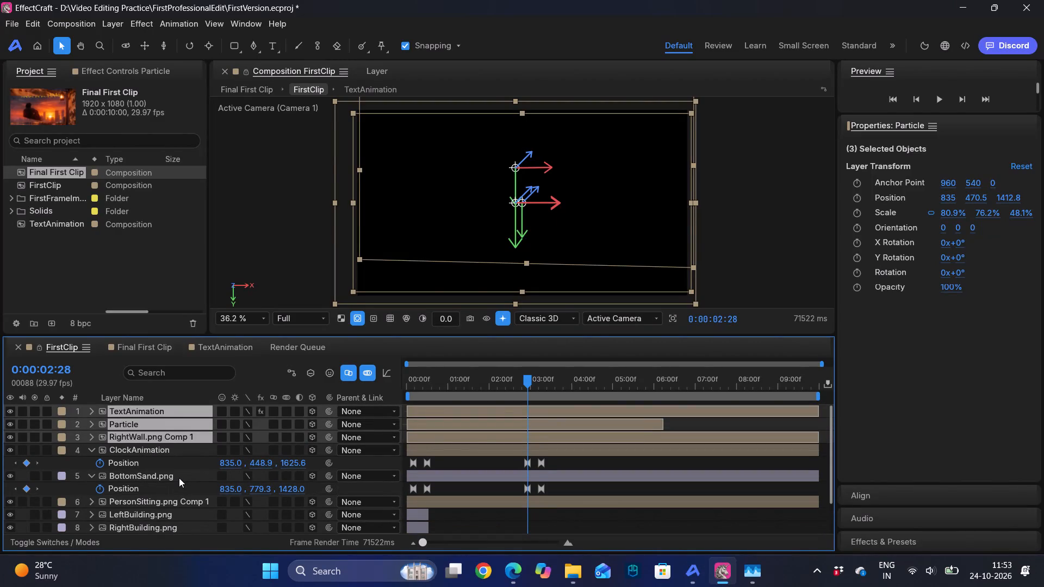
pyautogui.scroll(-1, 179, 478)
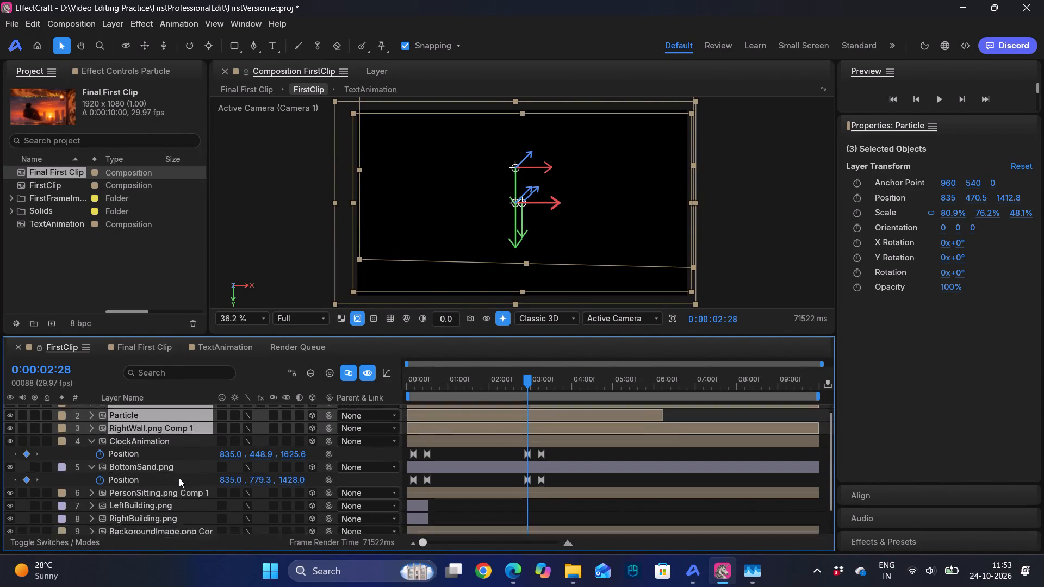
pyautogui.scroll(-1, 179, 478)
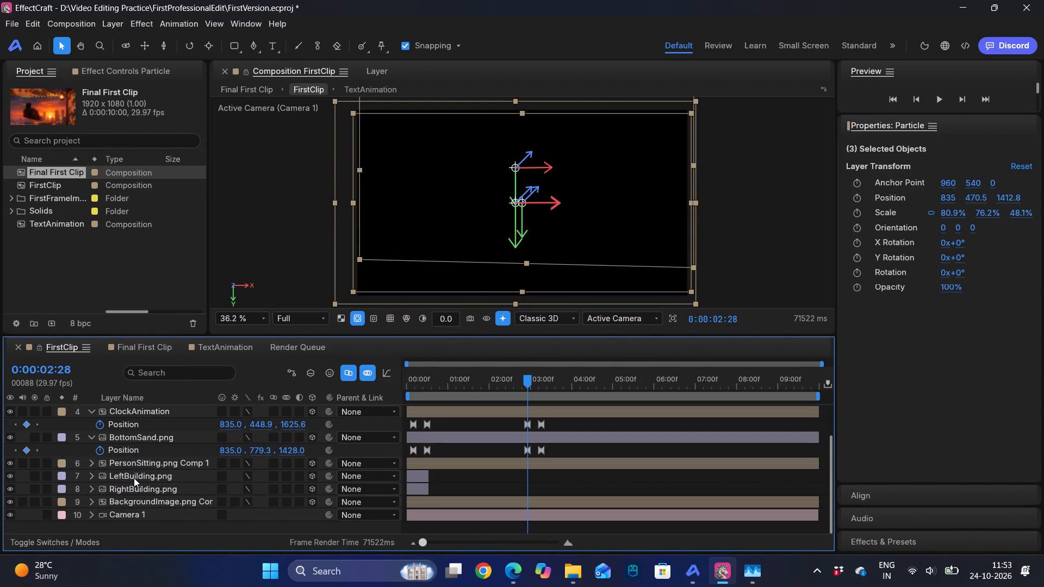
# Add Position keyframes at 0:00:02:28 to PersonSitting.png Comp 1, RightWall.png Comp 1, Particle and TextAnimation together.
pyautogui.keyDown('ctrl'); pyautogui.click(133, 464); pyautogui.keyUp('ctrl')
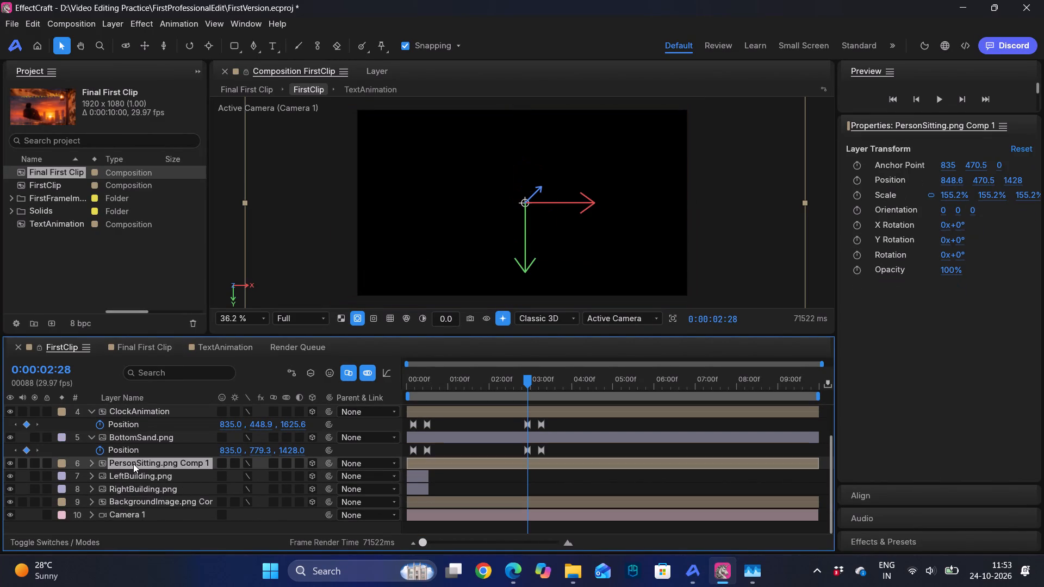
pyautogui.scroll(2, 201, 473)
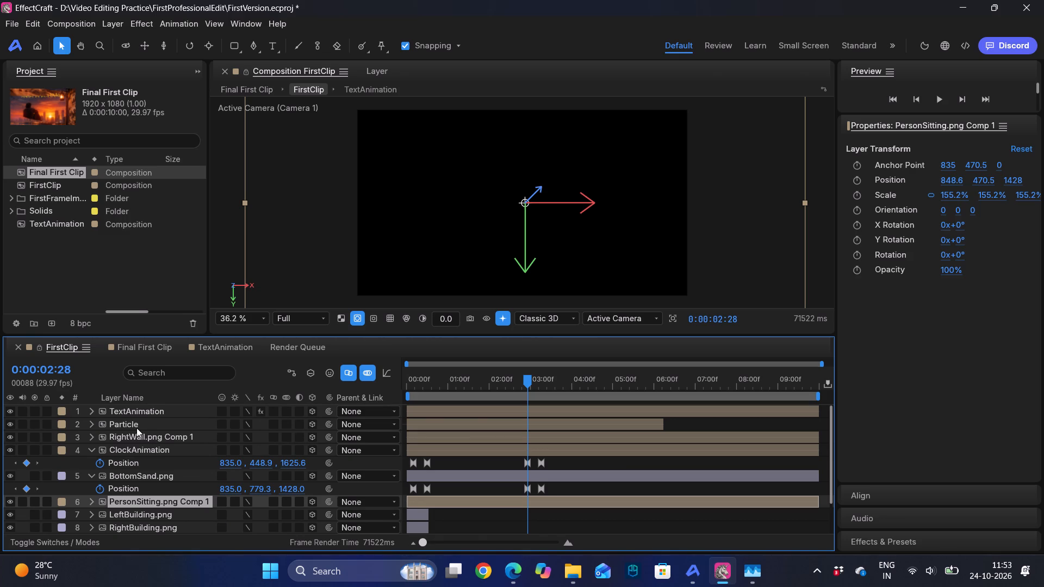
pyautogui.keyDown('ctrl'); pyautogui.click(131, 434); pyautogui.keyUp('ctrl')
pyautogui.keyDown('ctrl'); pyautogui.click(125, 423); pyautogui.keyUp('ctrl')
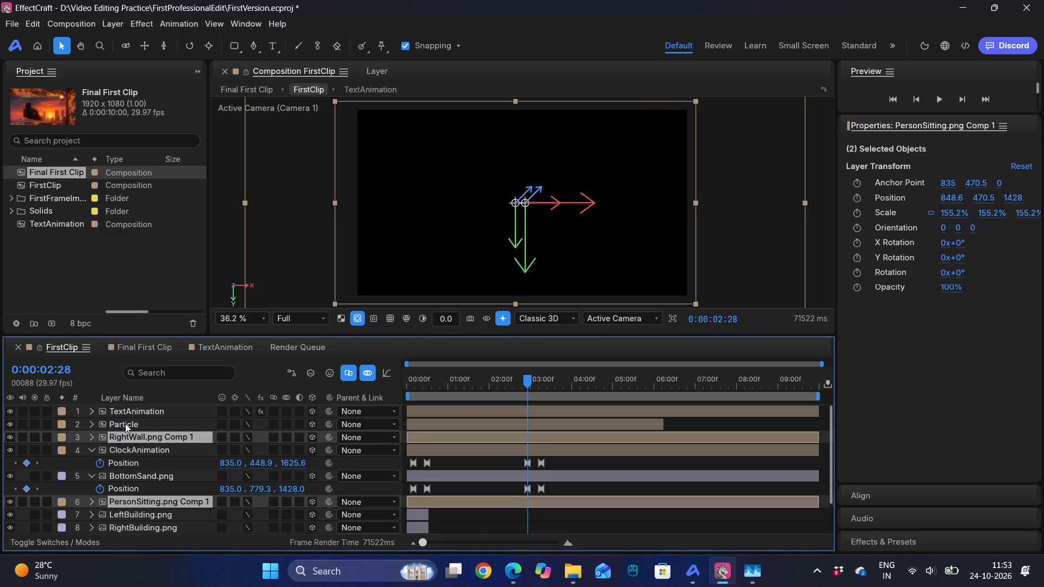
pyautogui.keyDown('ctrl'); pyautogui.click(135, 410); pyautogui.keyUp('ctrl')
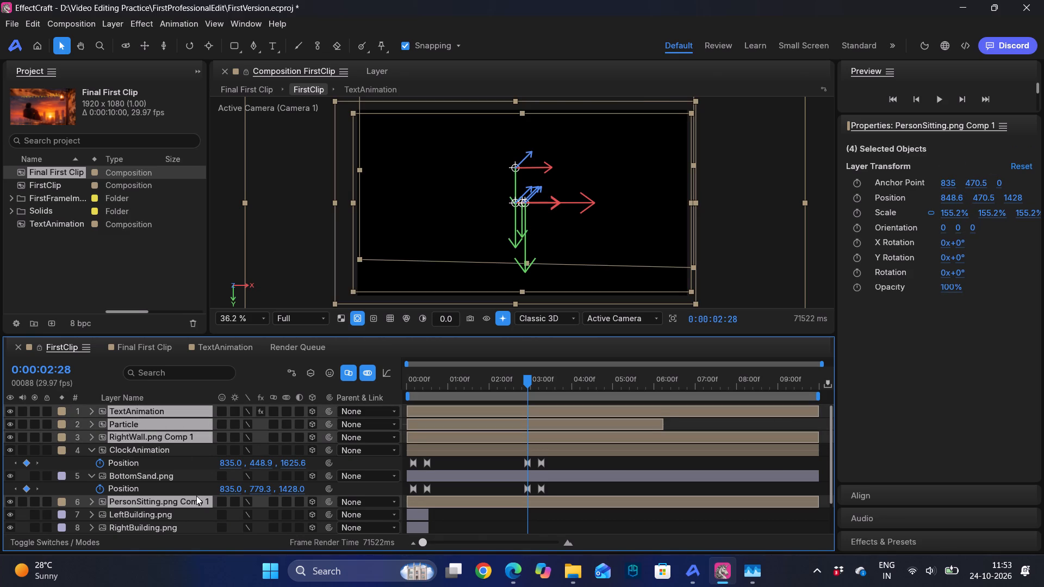
pyautogui.scroll(-1, 196, 496)
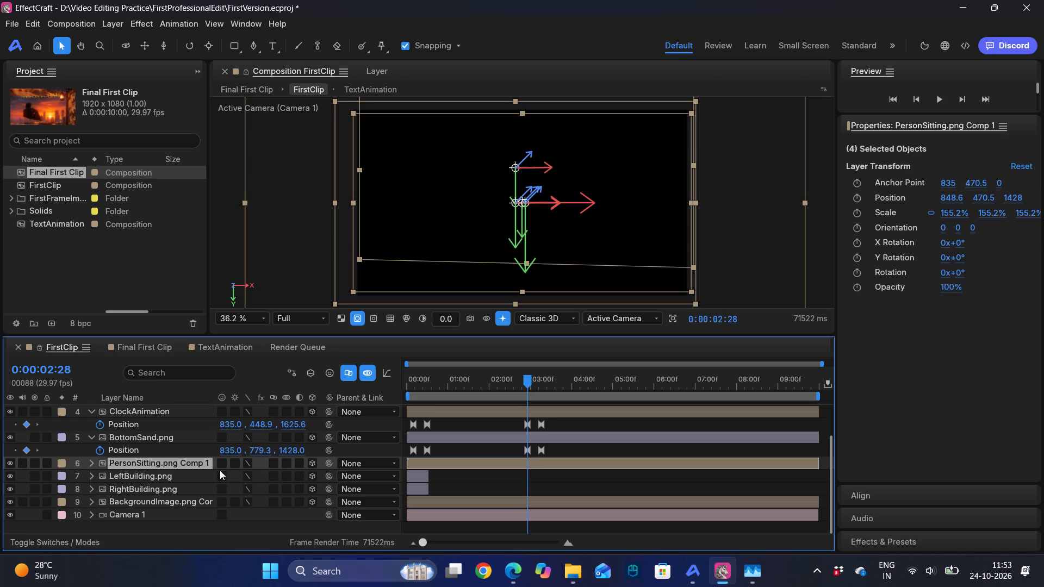
pyautogui.scroll(7, 523, 446)
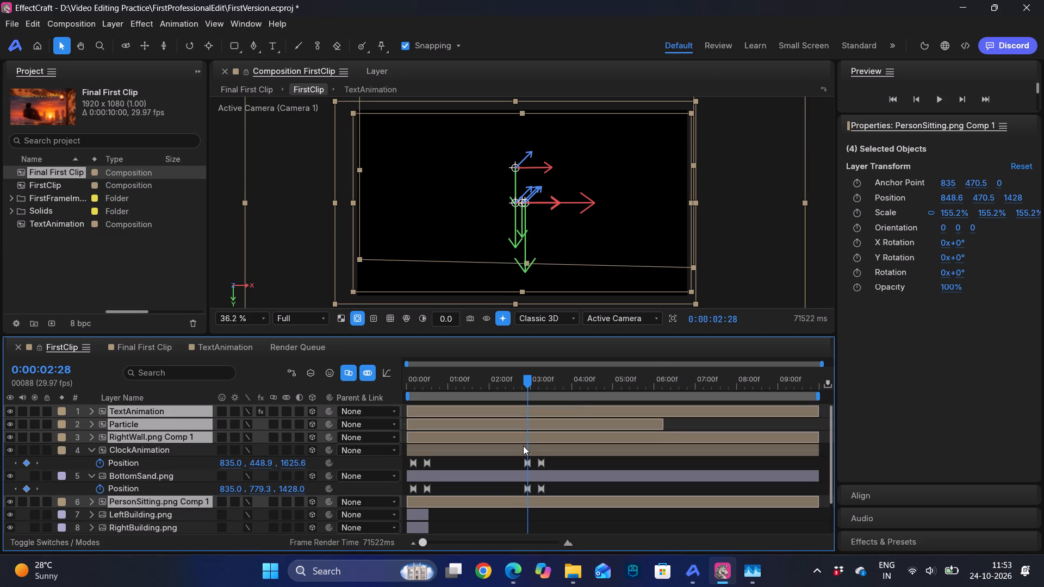
pyautogui.click(857, 197)
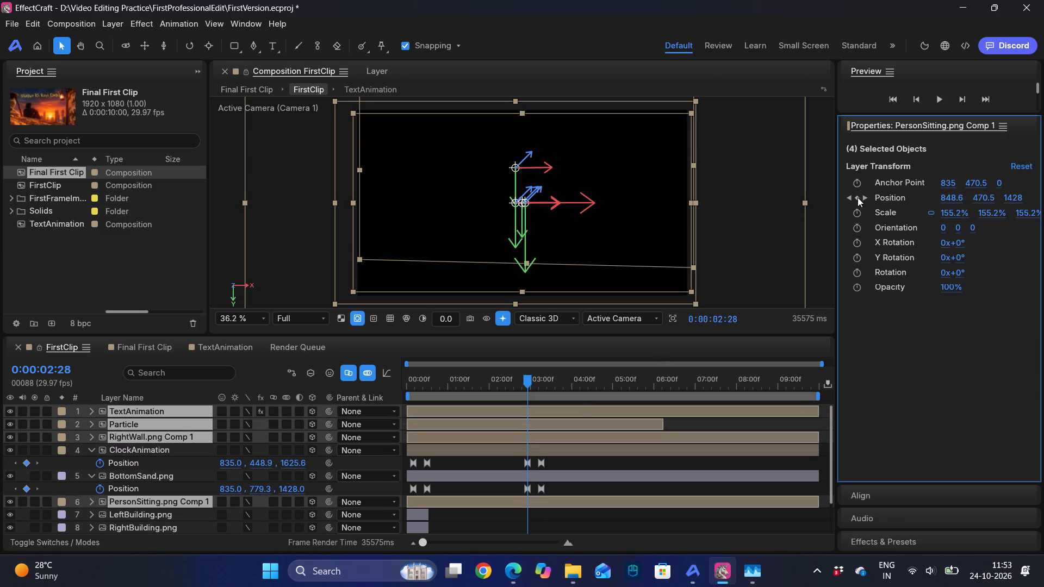
# At 0:00:03:08, keyframe the four selected layers' Position shifted upward together, bringing PersonSitting.png Comp 1's Y value to about -701.5.
pyautogui.moveTo(529, 383); pyautogui.dragTo(531, 383)
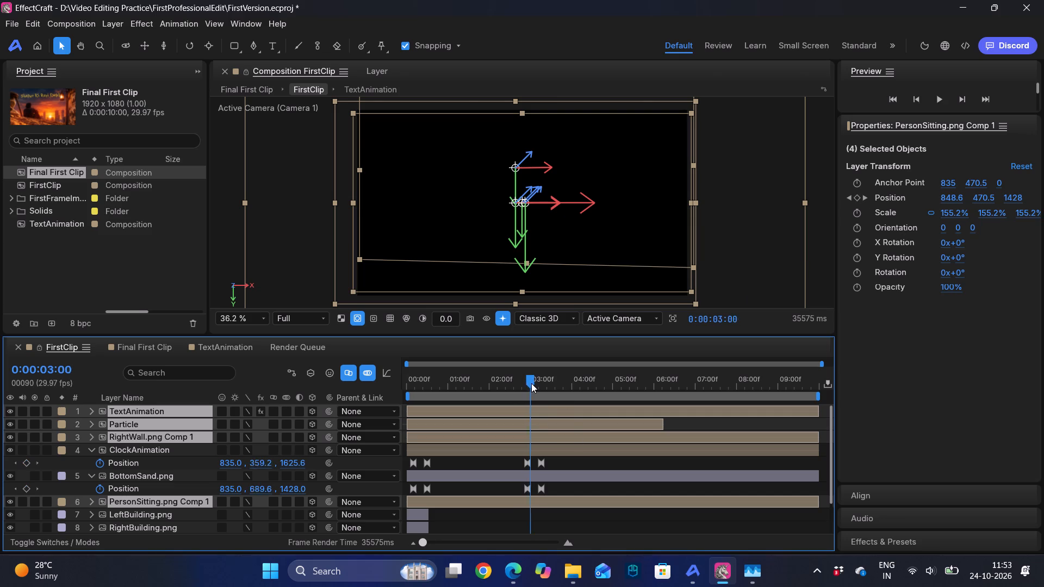
pyautogui.moveTo(531, 383); pyautogui.dragTo(540, 385)
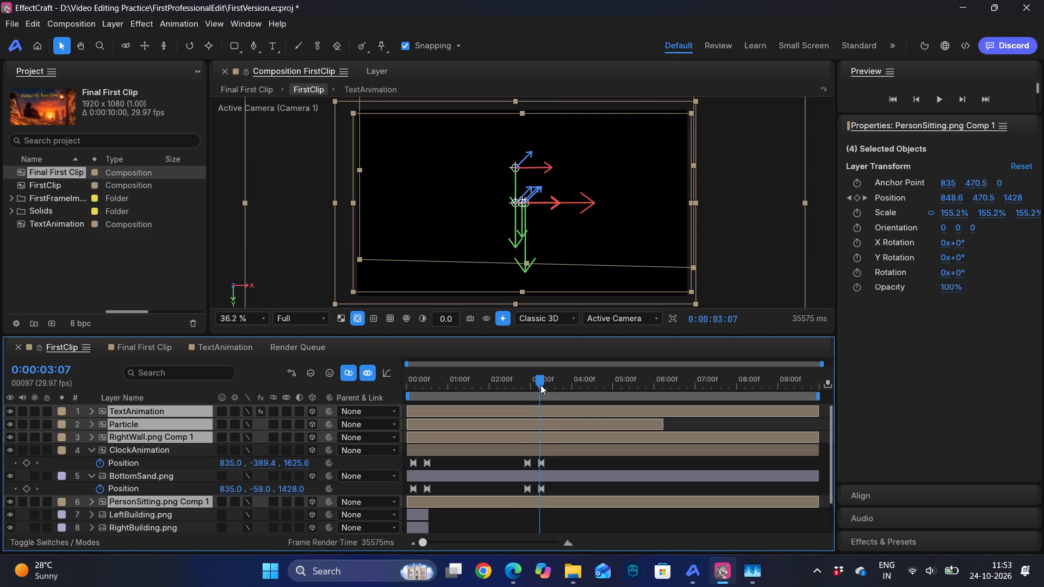
pyautogui.moveTo(540, 385); pyautogui.dragTo(542, 384)
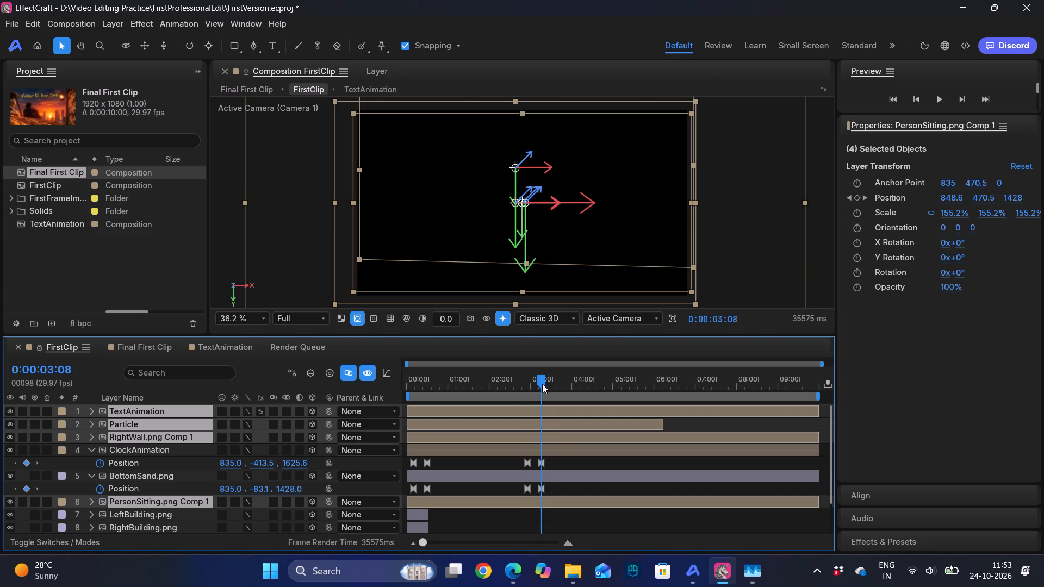
pyautogui.click(857, 199)
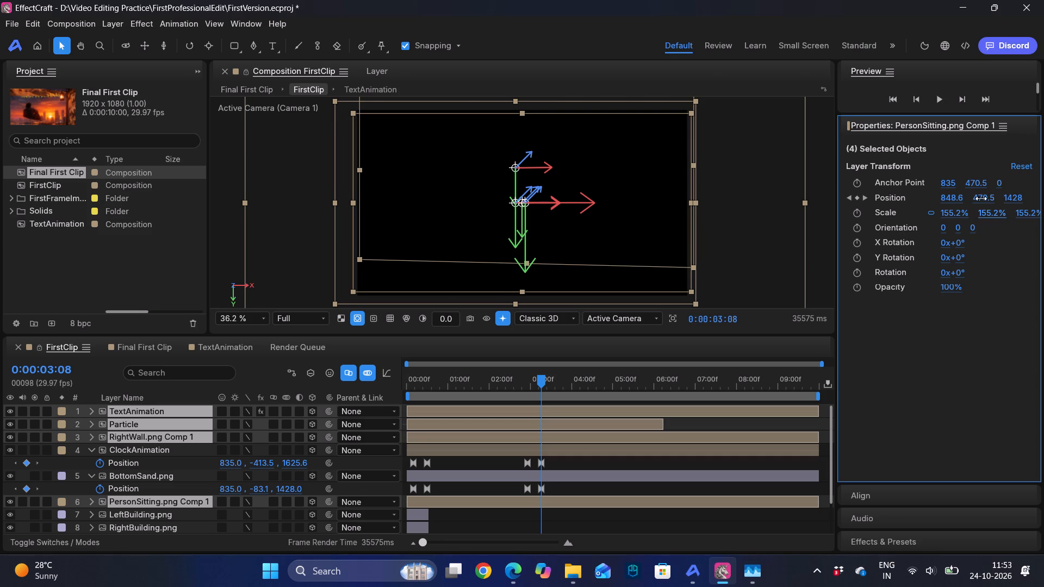
pyautogui.moveTo(981, 198); pyautogui.dragTo(747, 204)
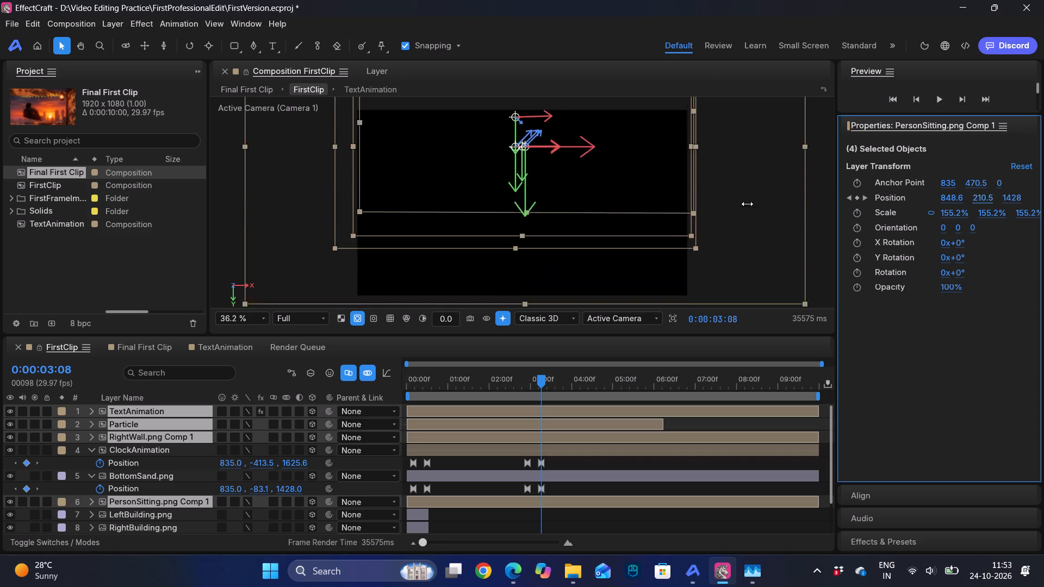
pyautogui.moveTo(747, 204); pyautogui.dragTo(279, 252)
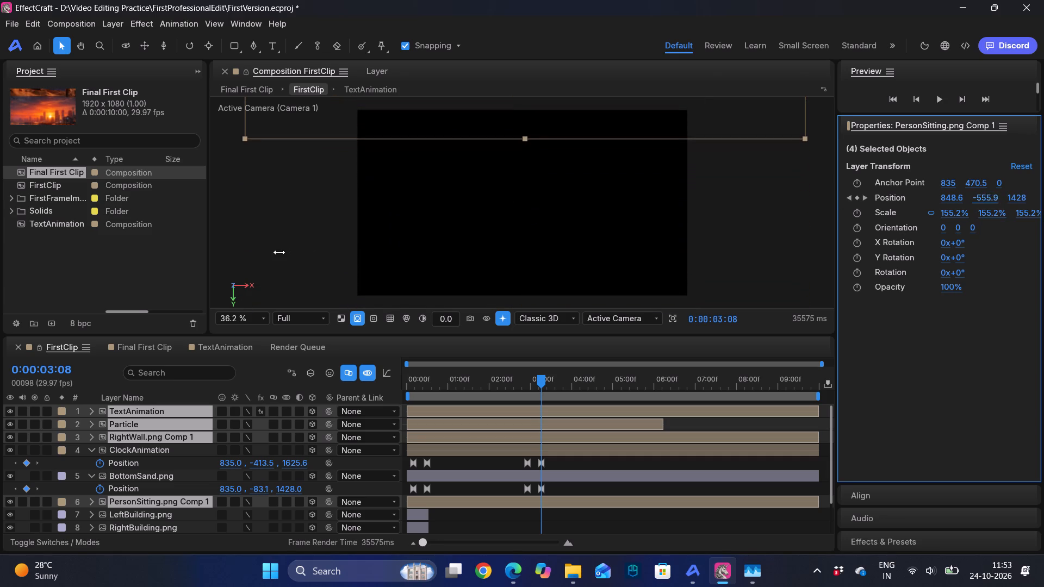
pyautogui.moveTo(279, 252); pyautogui.dragTo(220, 253)
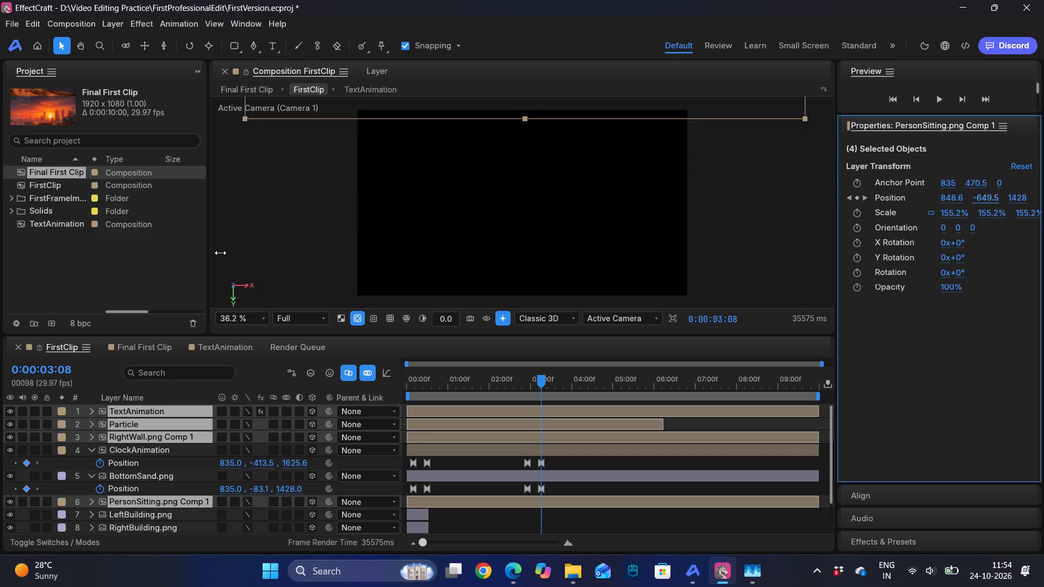
pyautogui.moveTo(220, 253); pyautogui.dragTo(139, 252)
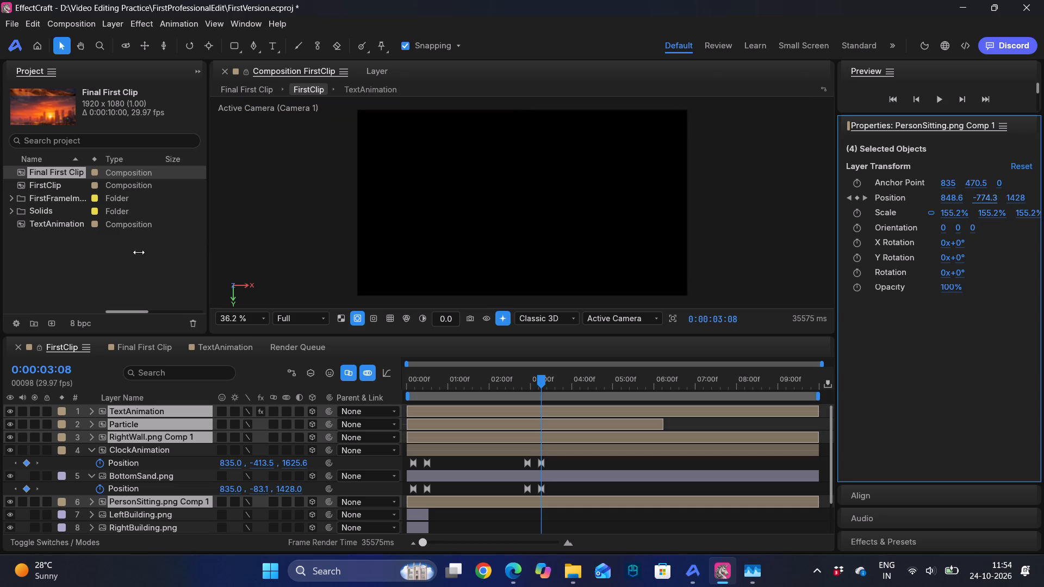
pyautogui.moveTo(139, 252); pyautogui.dragTo(188, 253)
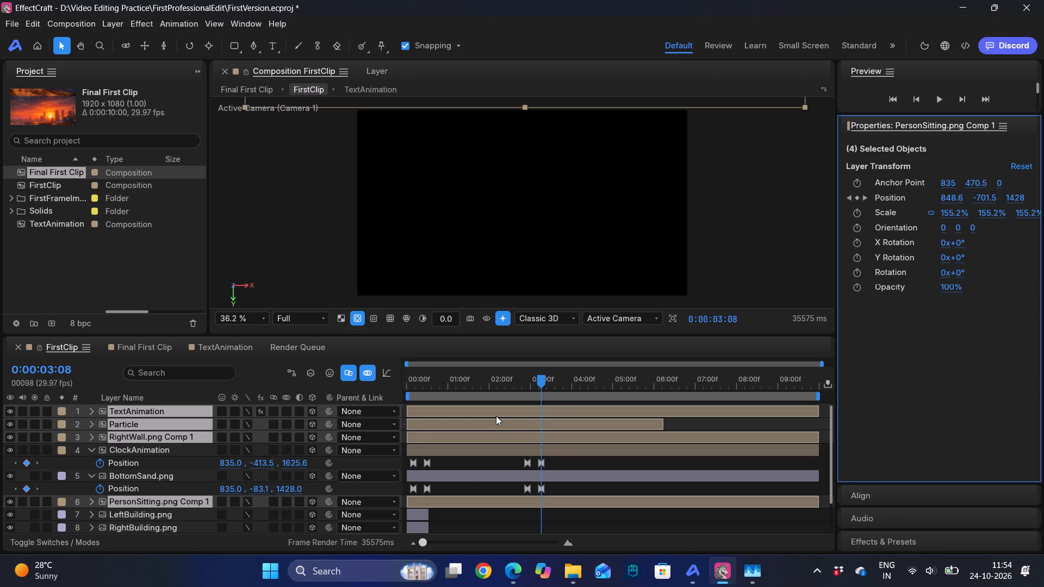
# Reveal the selected layers' Position keyframes and apply Easy Ease to TextAnimation's pair at 0:00:02:28 and 0:00:03:08.
pyautogui.write('ppp')
pyautogui.moveTo(509, 419); pyautogui.dragTo(588, 433)
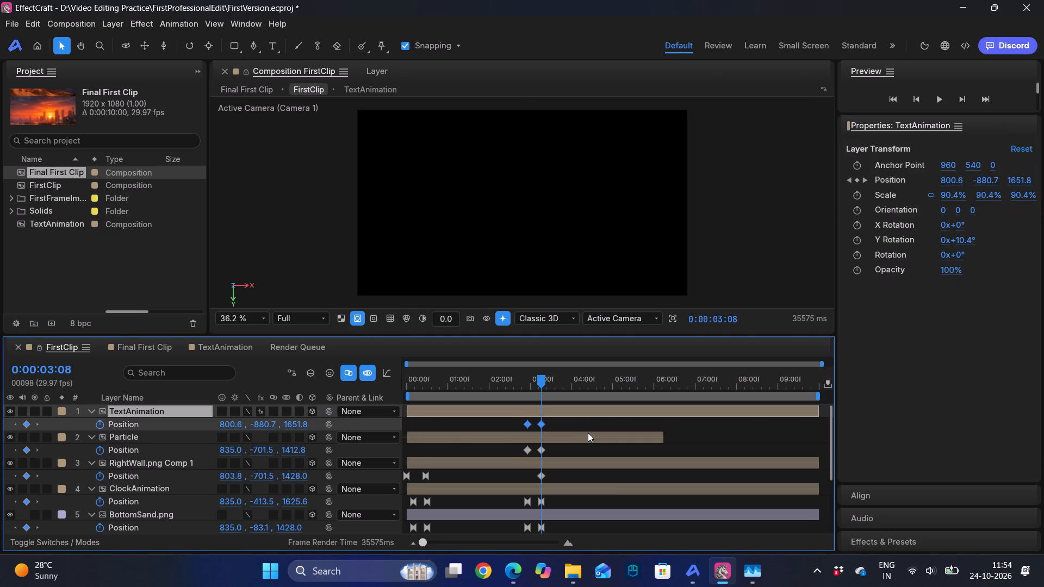
pyautogui.press('F9')
# Apply Easy Ease to Particle's two Position keyframes, undoing any accidental shift of the layer in time.
pyautogui.moveTo(508, 447); pyautogui.dragTo(581, 447)
pyautogui.moveTo(517, 446); pyautogui.dragTo(557, 451)
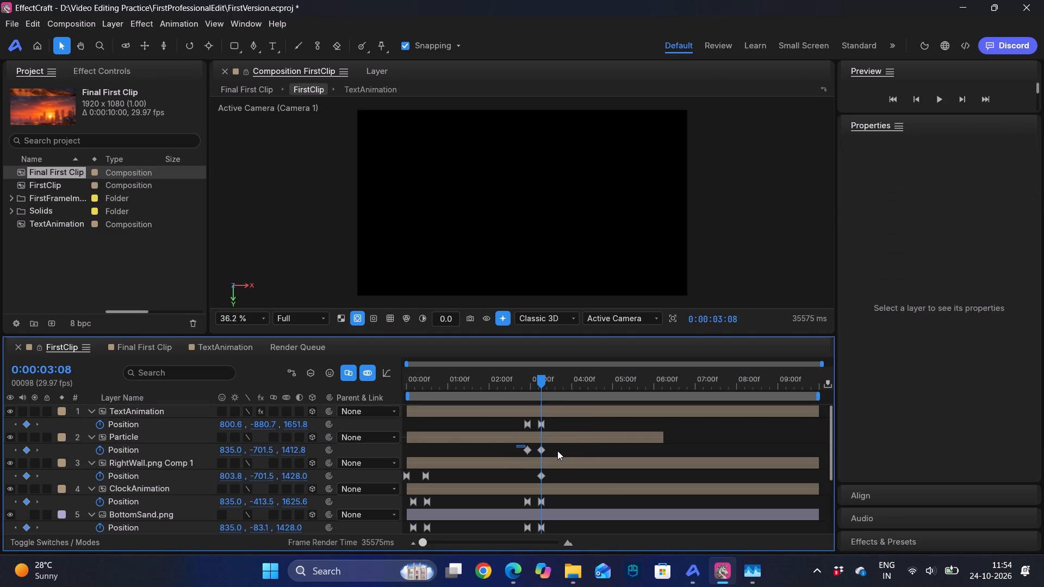
pyautogui.moveTo(557, 451); pyautogui.dragTo(565, 451)
pyautogui.moveTo(513, 443); pyautogui.dragTo(564, 459)
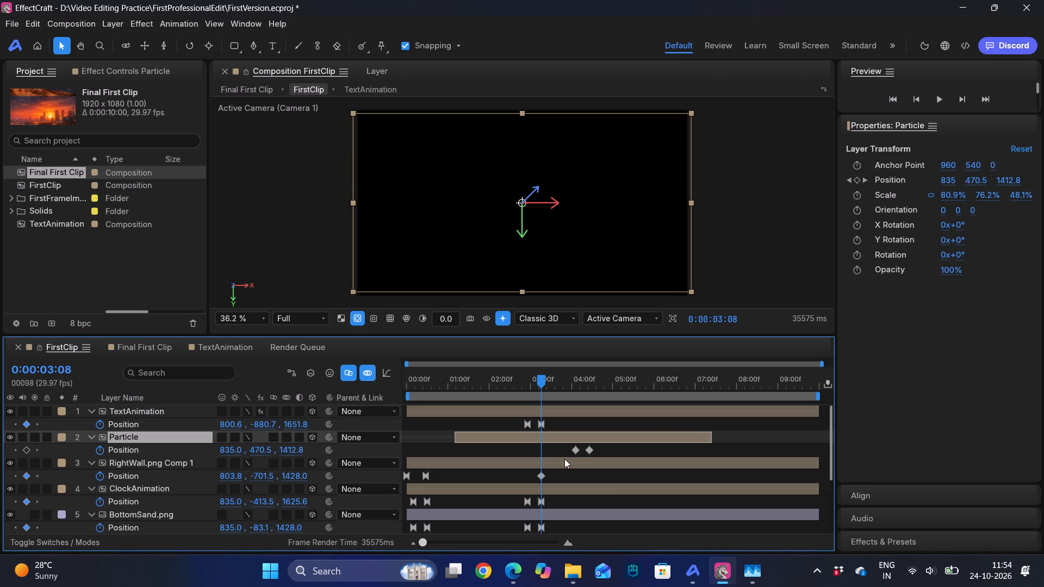
pyautogui.moveTo(564, 459); pyautogui.dragTo(538, 457)
pyautogui.hotkey('ctrl', 'z')
pyautogui.moveTo(515, 448); pyautogui.dragTo(563, 454)
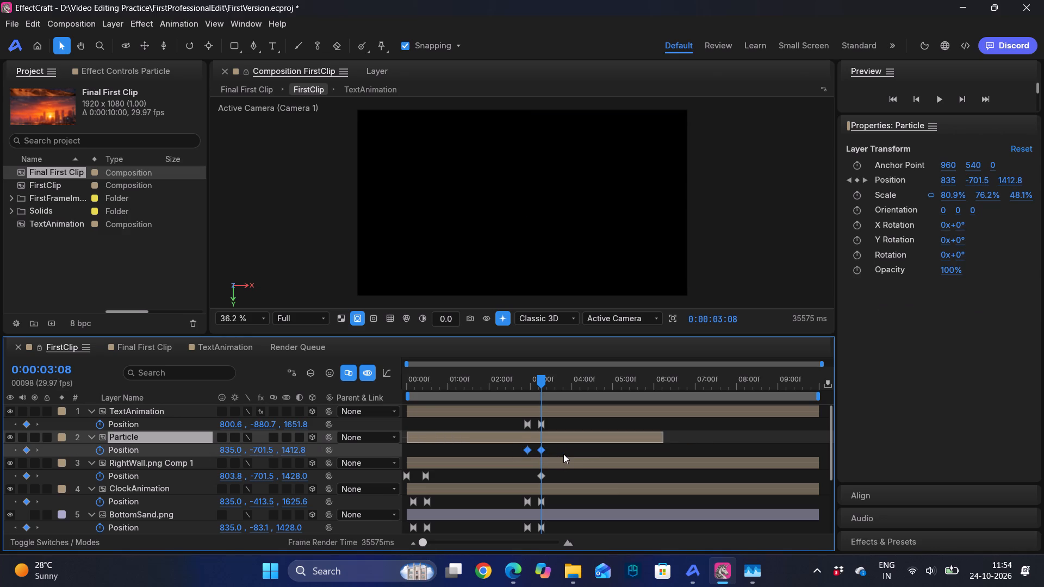
pyautogui.press('F9')
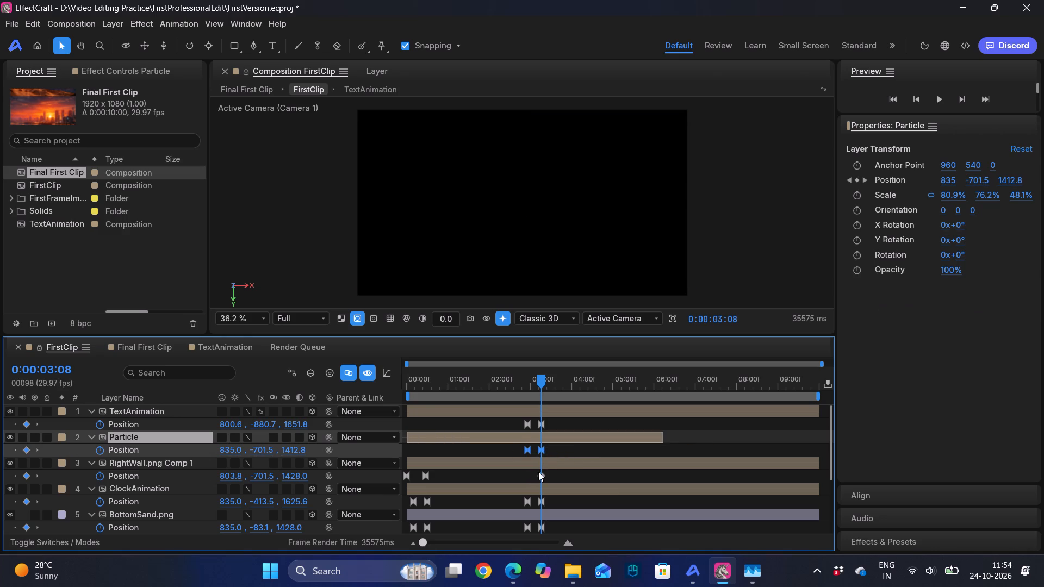
# Add a Position keyframe to RightWall.png Comp 1 at 0:00:02:28, aligned with Particle's first Position keyframe.
pyautogui.click(541, 476)
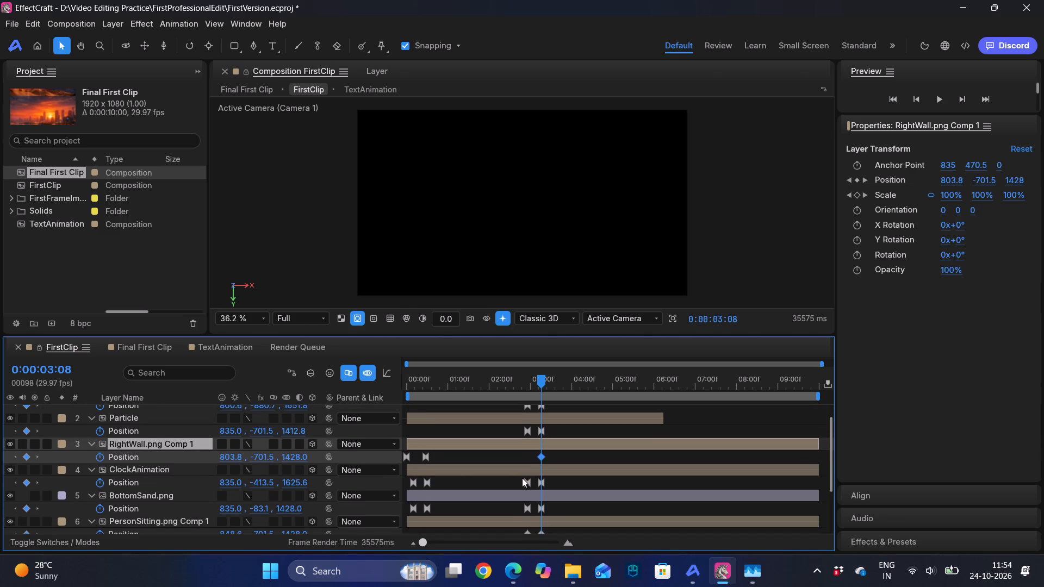
pyautogui.click(548, 432)
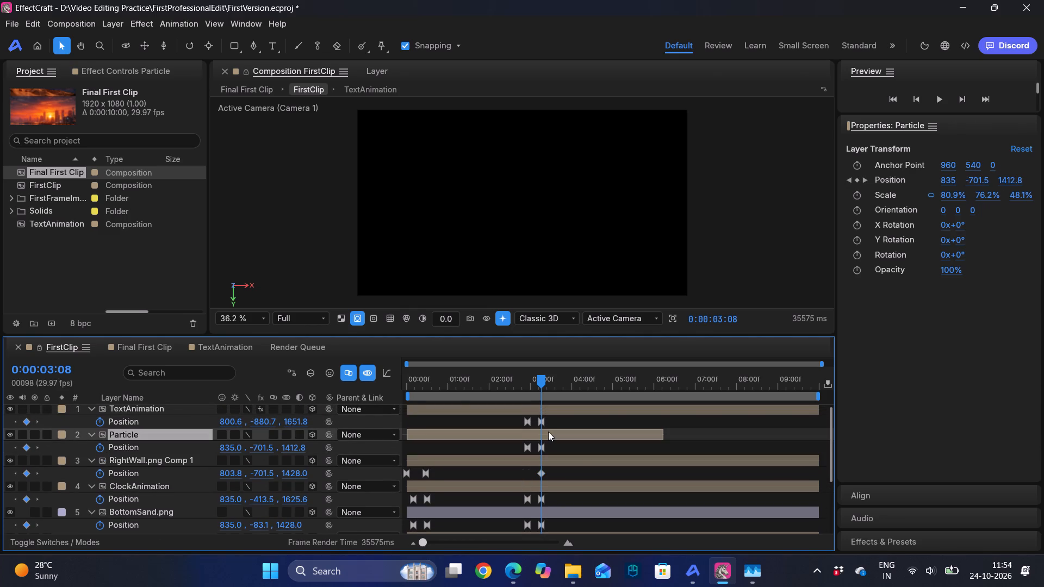
pyautogui.click(850, 177)
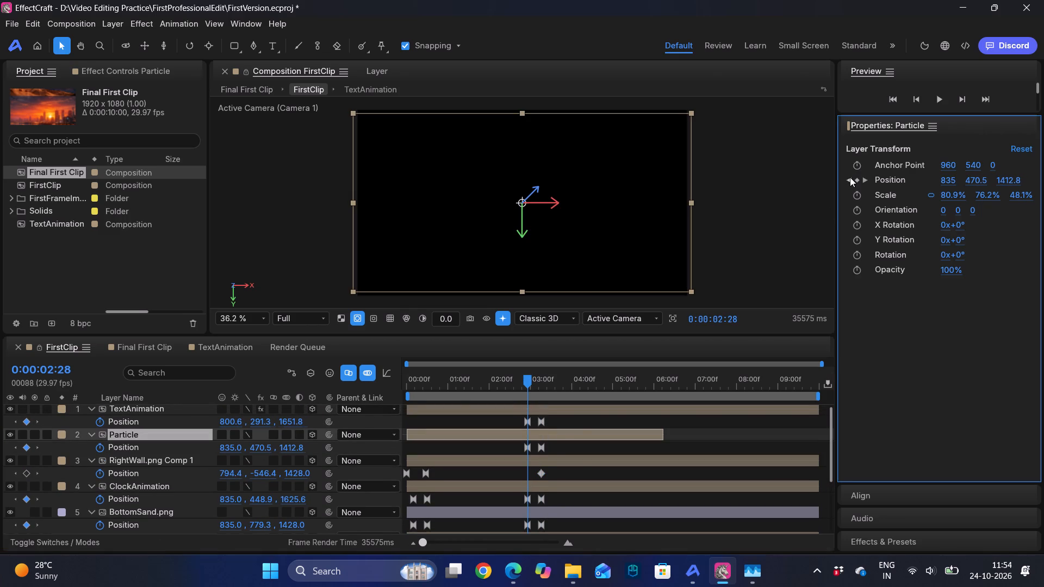
pyautogui.click(534, 462)
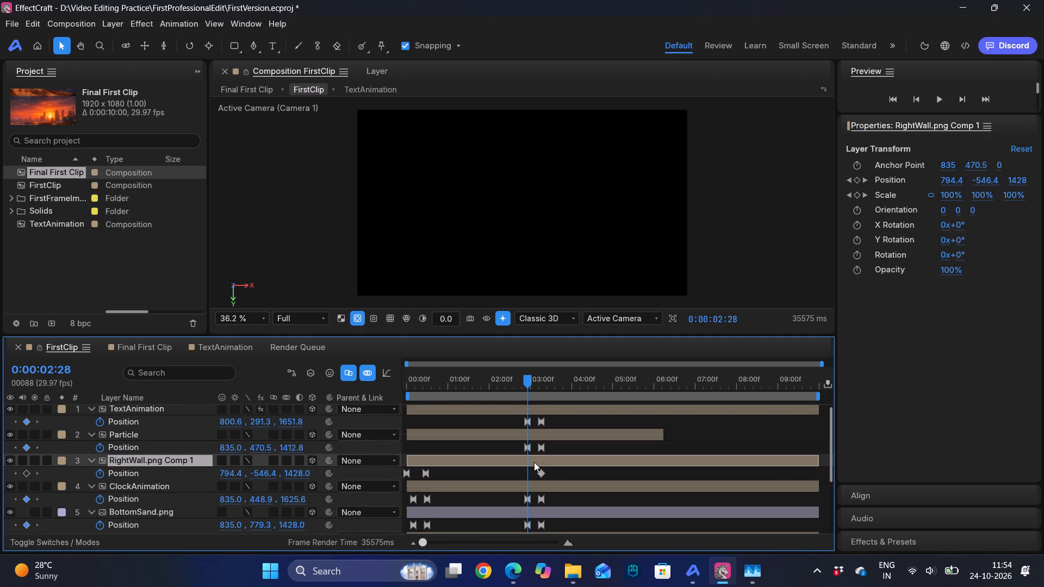
pyautogui.click(857, 179)
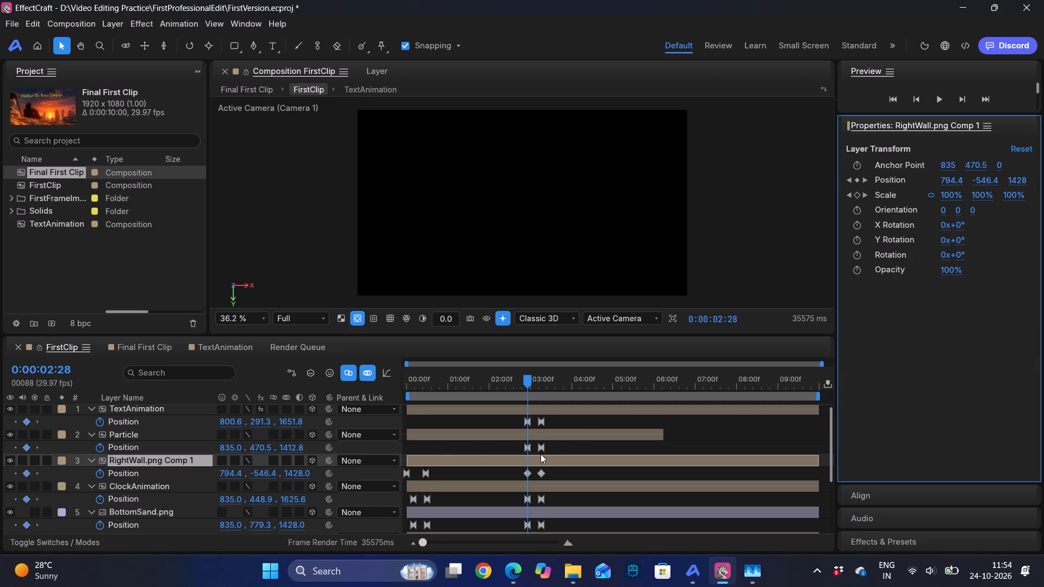
pyautogui.click(866, 180)
pyautogui.click(848, 180)
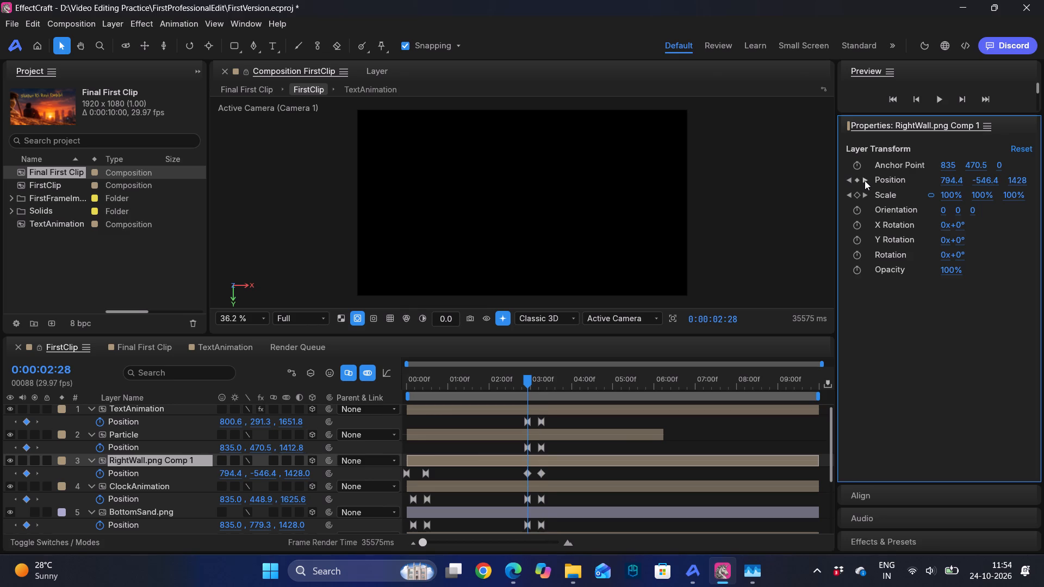
pyautogui.click(865, 180)
pyautogui.click(847, 180)
# Apply Easy Ease to RightWall.png Comp 1's Position keyframes at 0:00:02:28 and 0:00:03:08.
pyautogui.moveTo(511, 469); pyautogui.dragTo(555, 478)
pyautogui.press('F9')
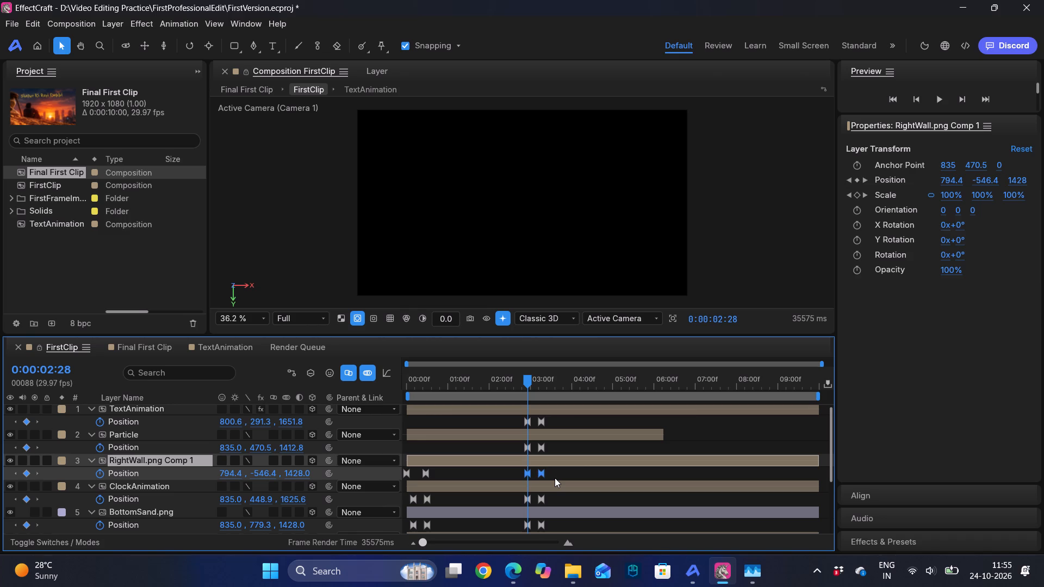
# Apply Easy Ease to PersonSitting.png Comp 1's two Position keyframes at 0:00:02:28 and 0:00:03:08.
pyautogui.scroll(-1, 555, 478)
pyautogui.moveTo(505, 459); pyautogui.dragTo(557, 469)
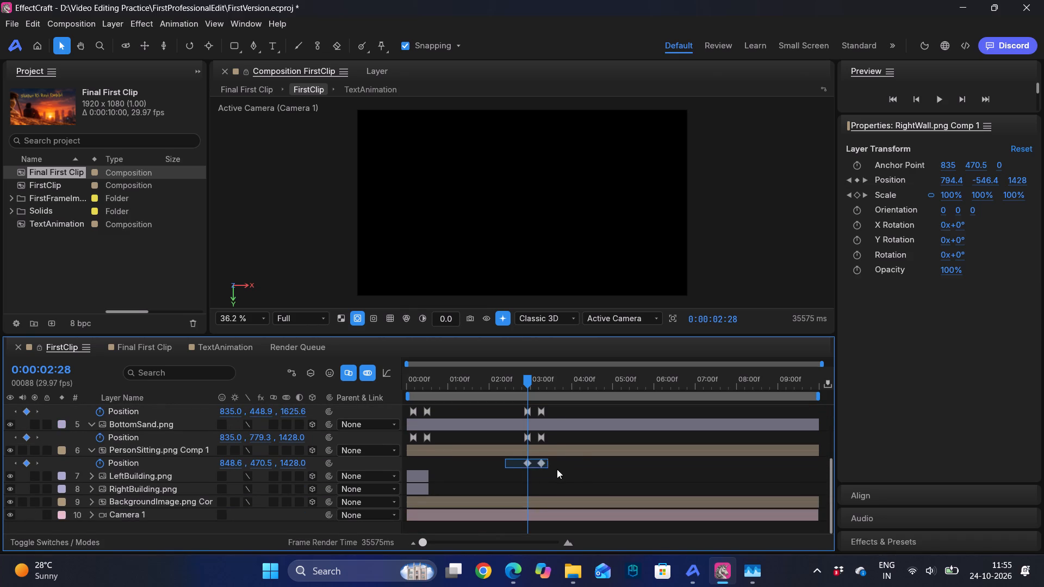
pyautogui.moveTo(557, 469); pyautogui.dragTo(583, 472)
pyautogui.press('F9')
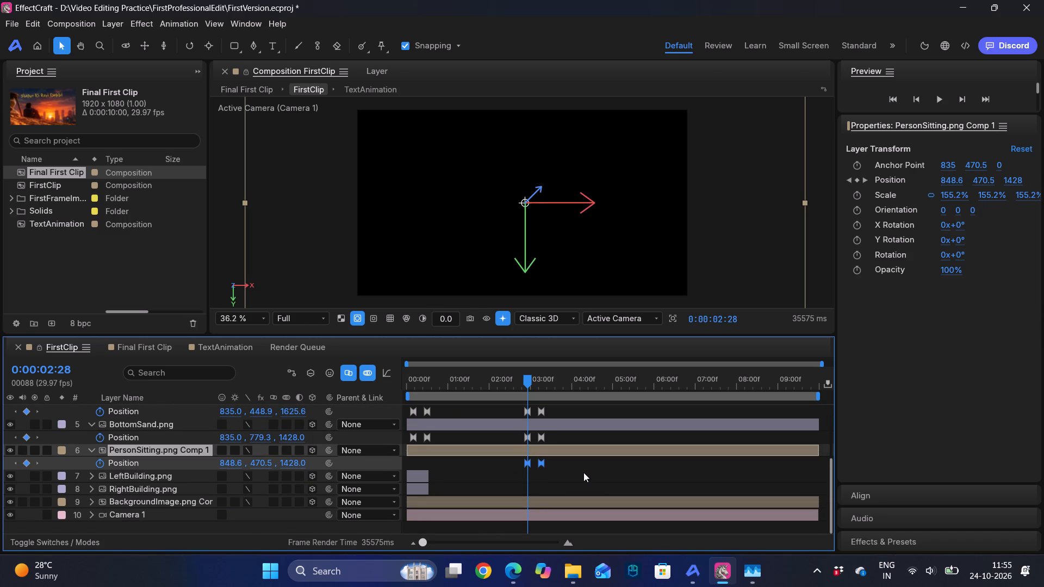
# Check the layer move by scrubbing FirstClip to 0:00:03:18, and scrub the Final First Clip composition back to about 0:00:02:21.
pyautogui.scroll(12, 583, 472)
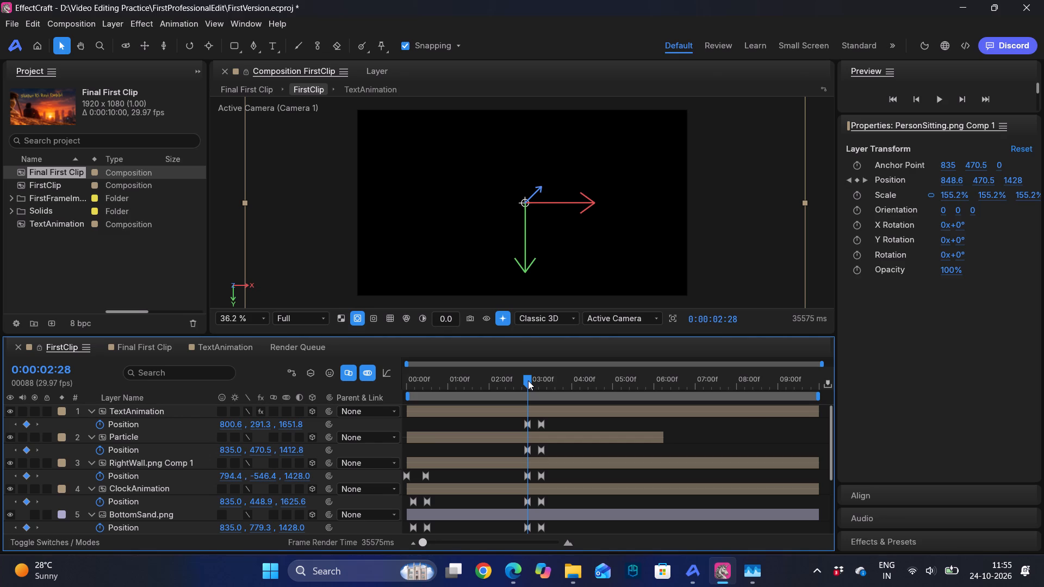
pyautogui.moveTo(528, 380); pyautogui.dragTo(547, 378)
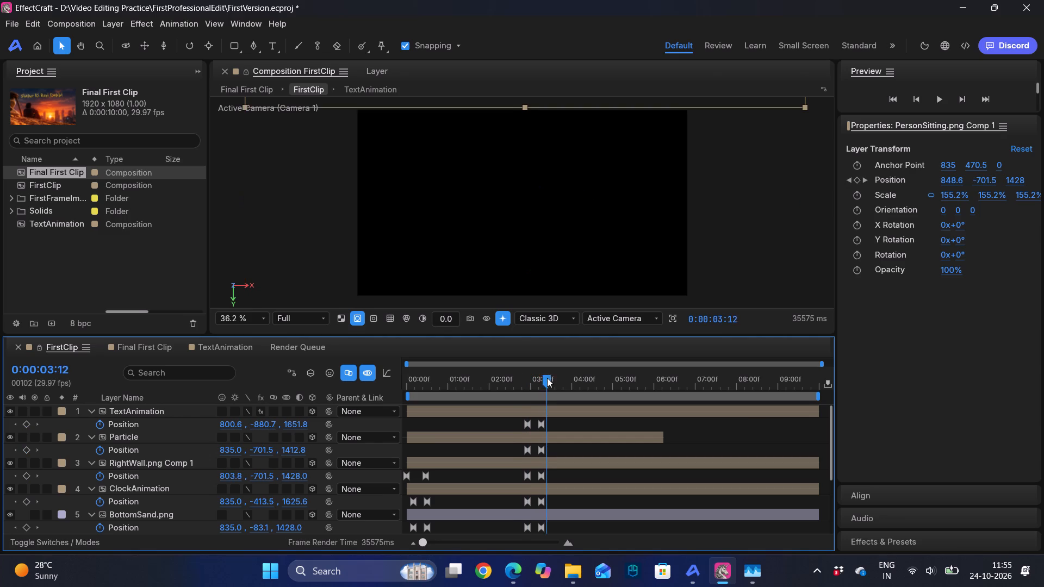
pyautogui.moveTo(547, 378); pyautogui.dragTo(555, 378)
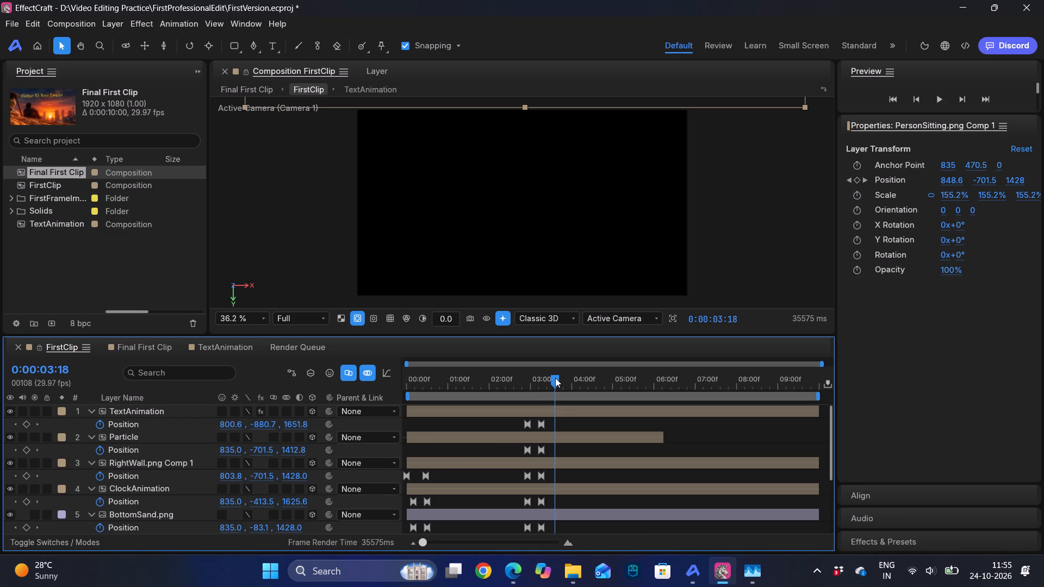
pyautogui.scroll(-1, 463, 447)
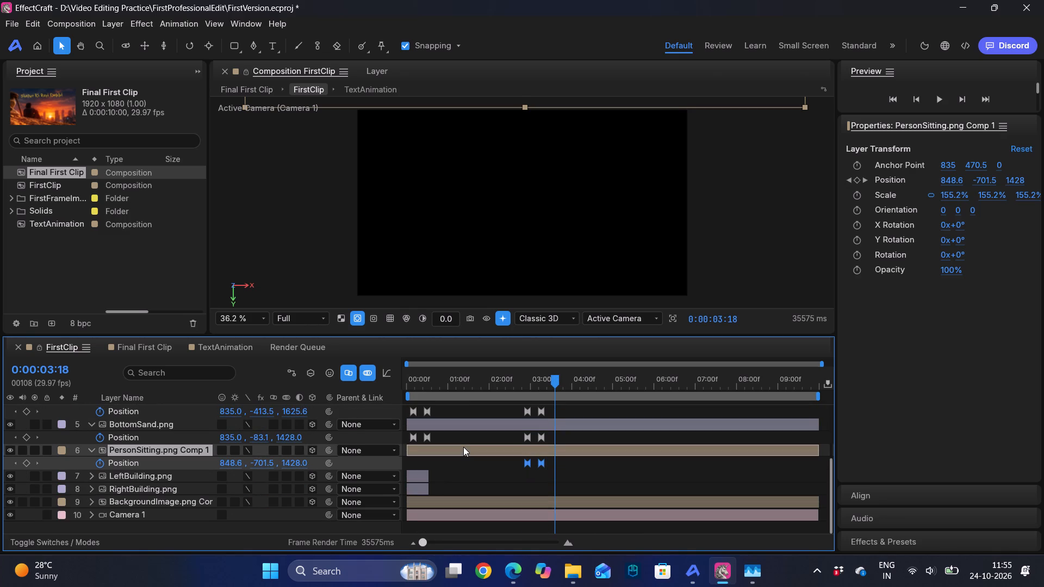
pyautogui.scroll(4, 463, 447)
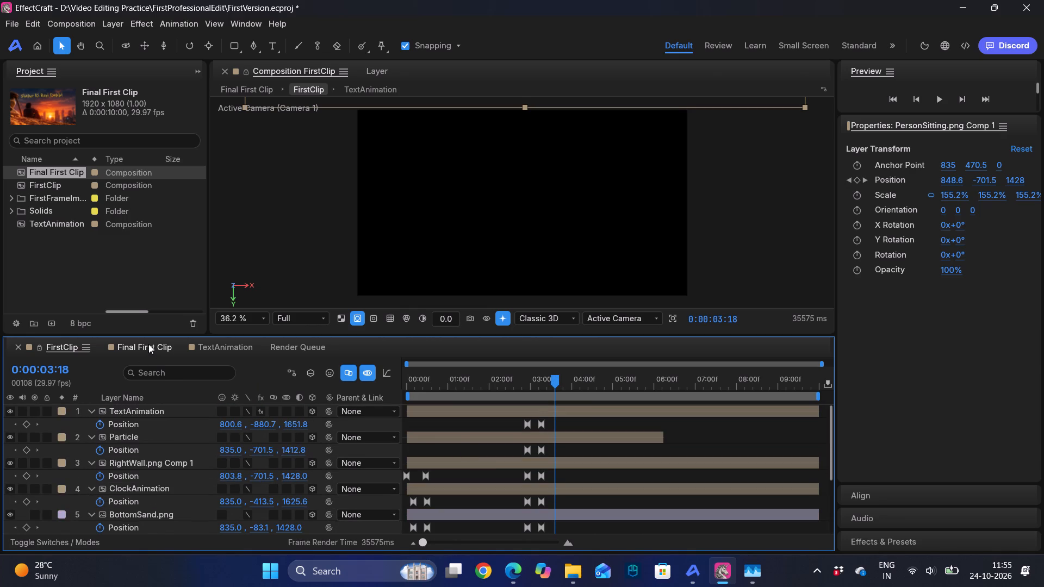
pyautogui.click(148, 344)
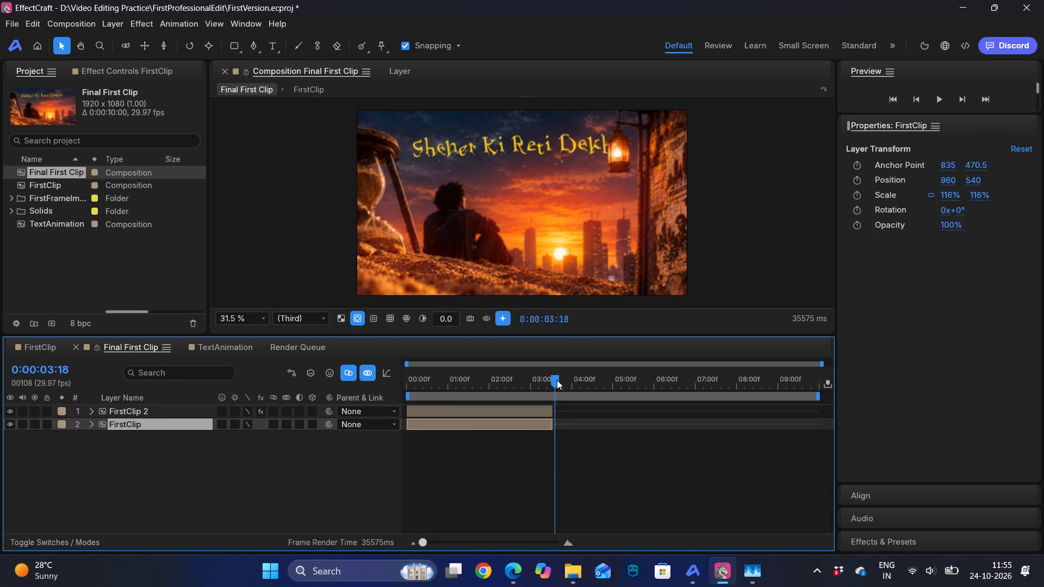
pyautogui.moveTo(556, 378); pyautogui.dragTo(531, 375)
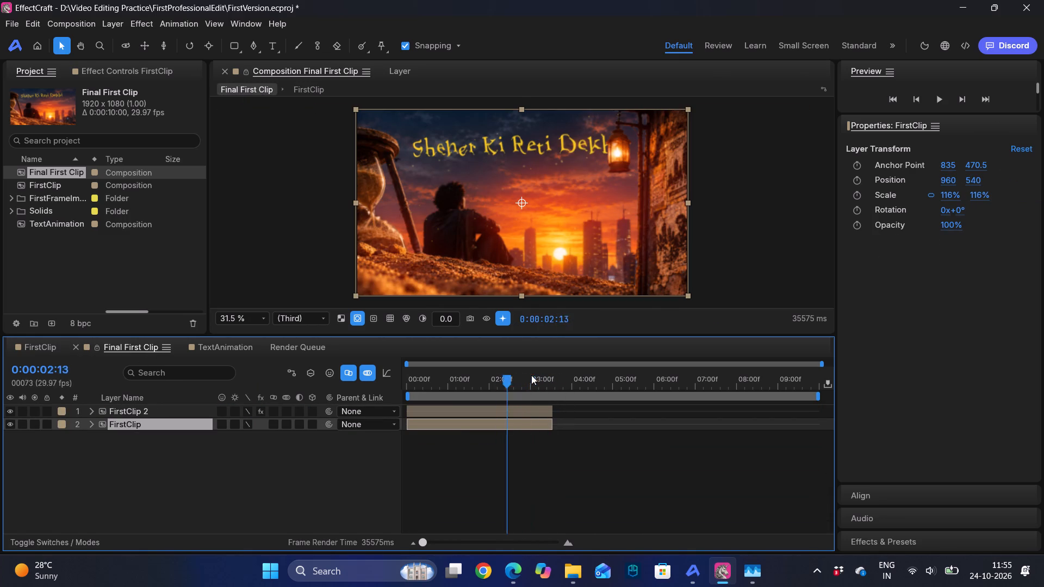
pyautogui.moveTo(531, 375); pyautogui.dragTo(519, 369)
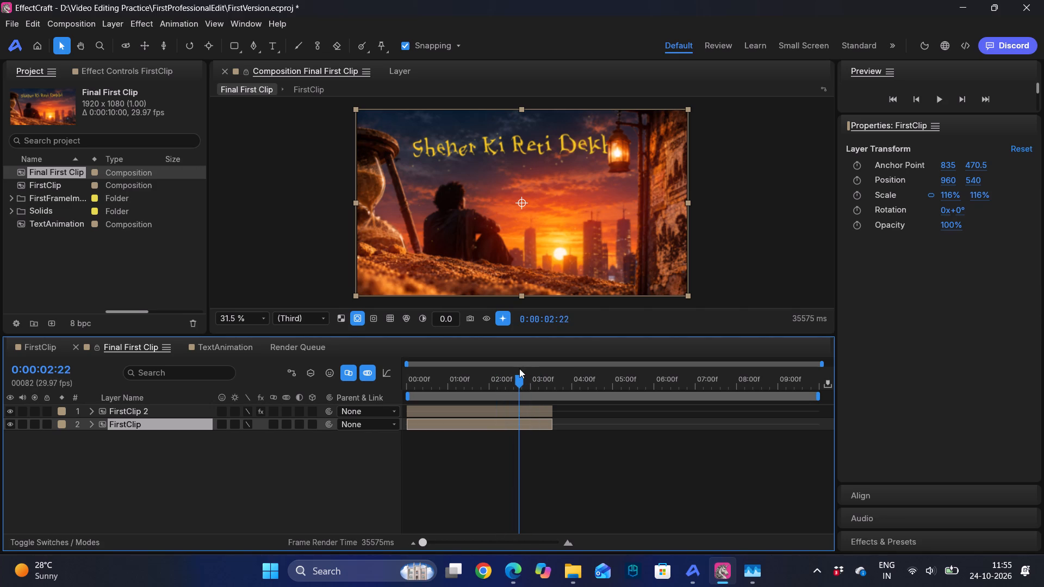
pyautogui.moveTo(519, 369); pyautogui.dragTo(518, 369)
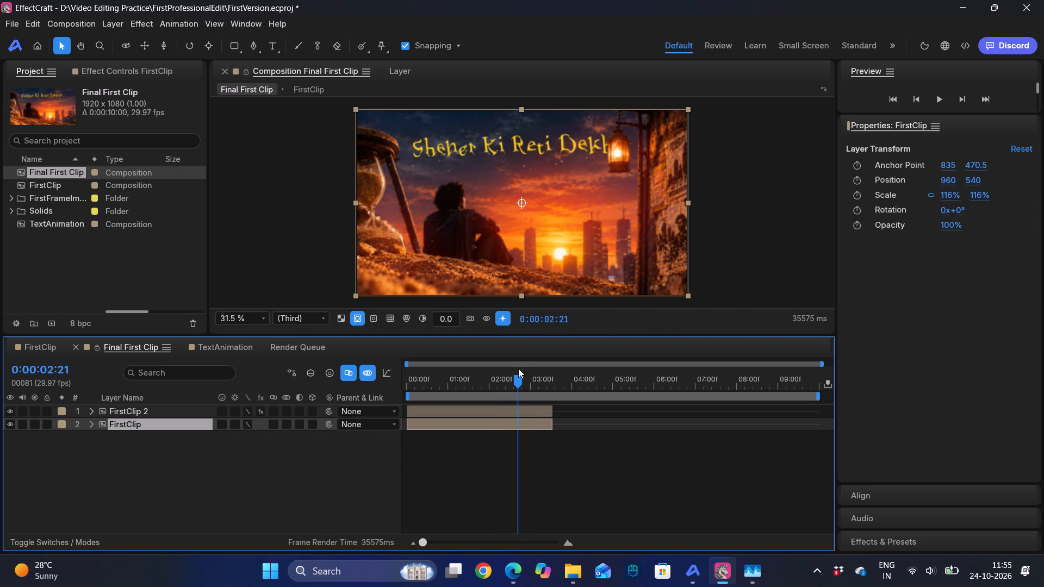
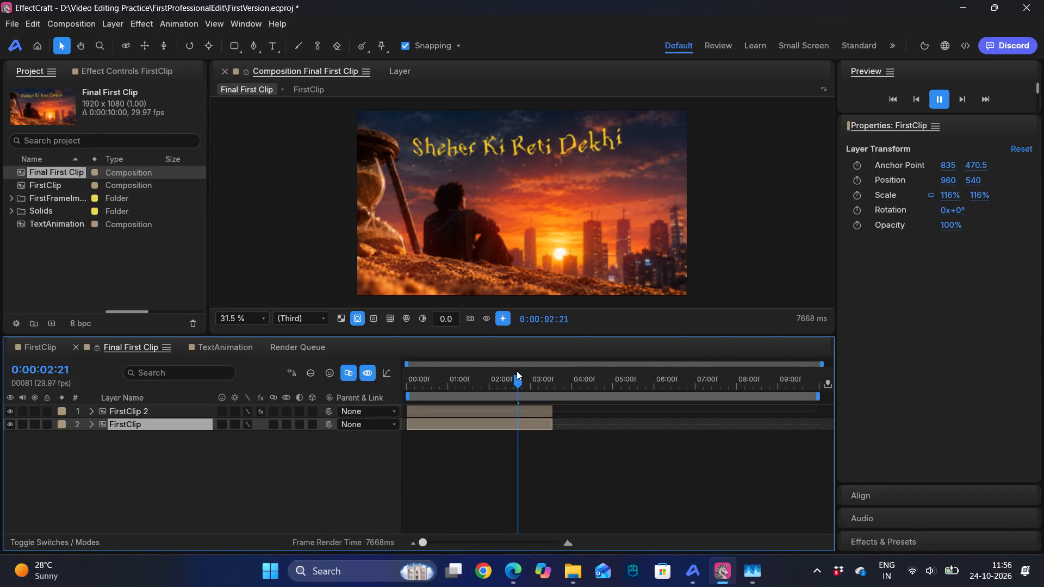
# Scrub and preview the Final First Clip composition between about 0:00:02:05 and 0:00:03:14 to check the layers' upward move.
pyautogui.moveTo(517, 375); pyautogui.dragTo(530, 375)
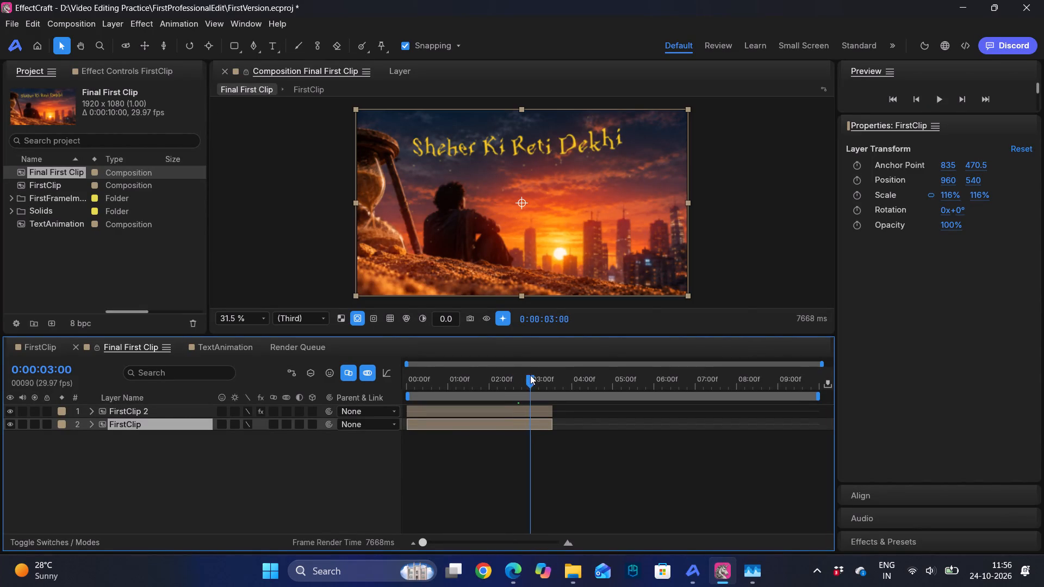
pyautogui.moveTo(530, 375); pyautogui.dragTo(527, 377)
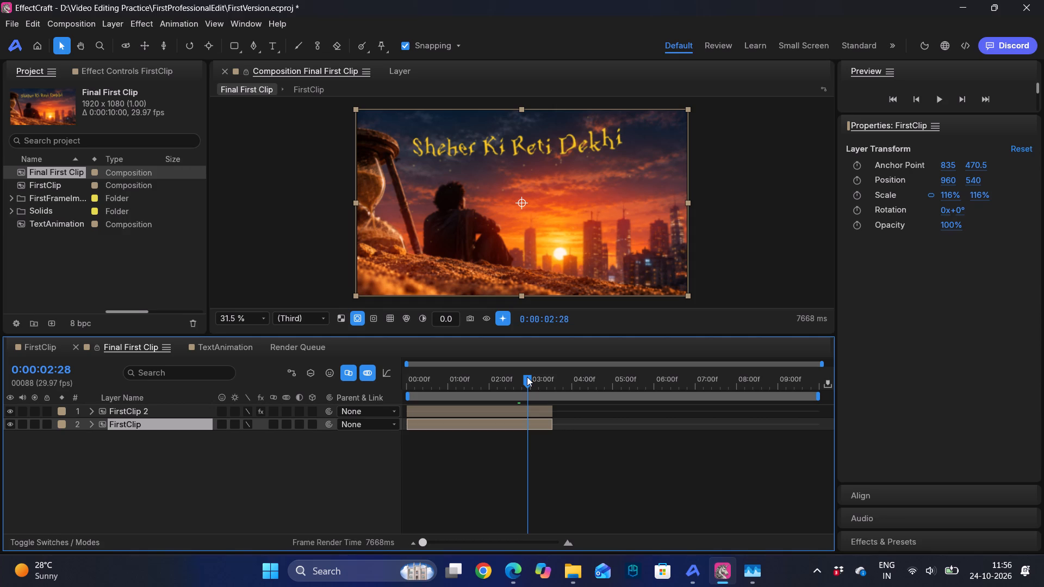
pyautogui.click(527, 377)
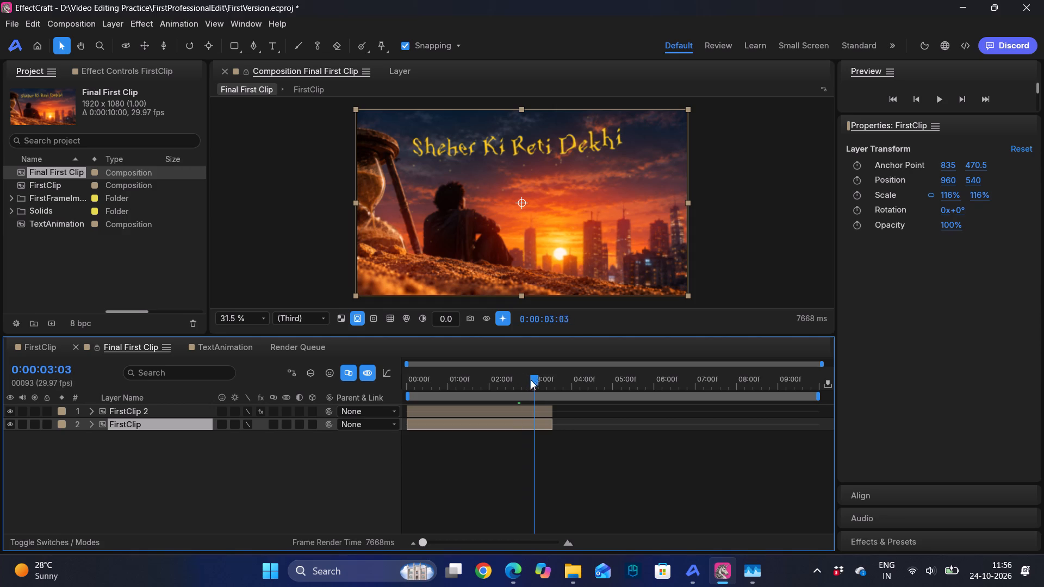
pyautogui.press('space')
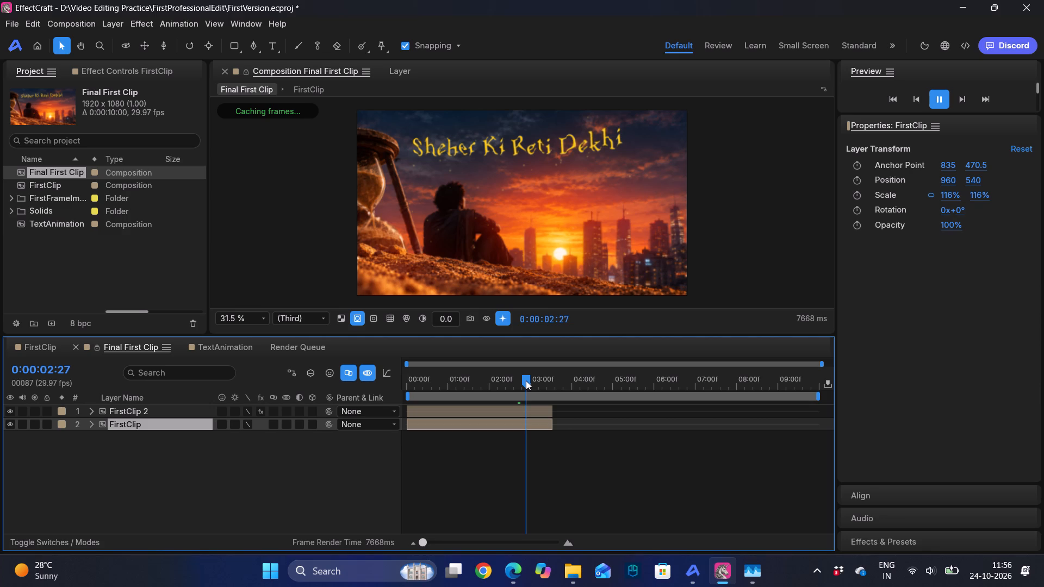
pyautogui.click(75, 254)
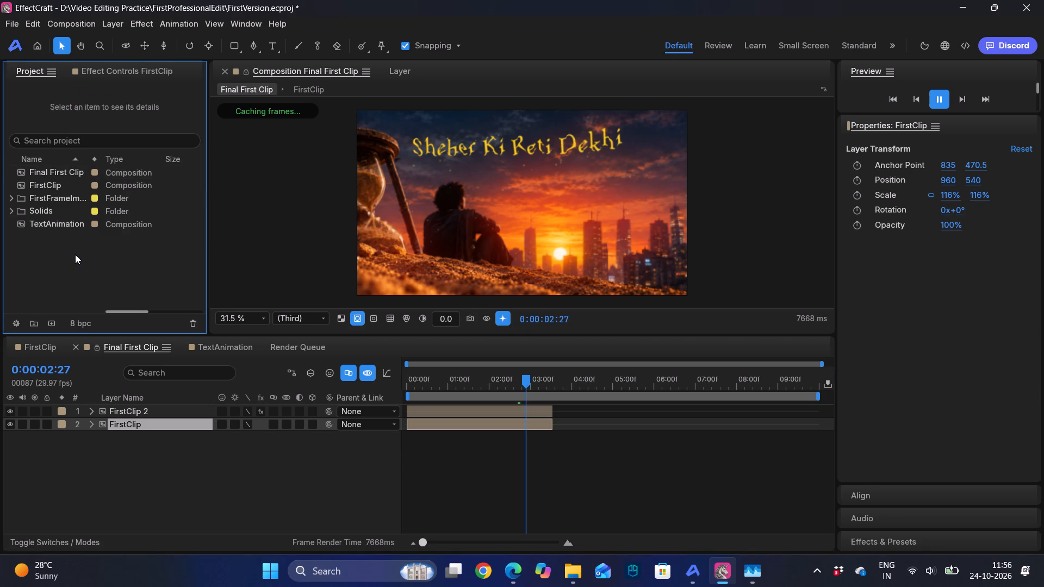
pyautogui.moveTo(524, 379); pyautogui.dragTo(532, 379)
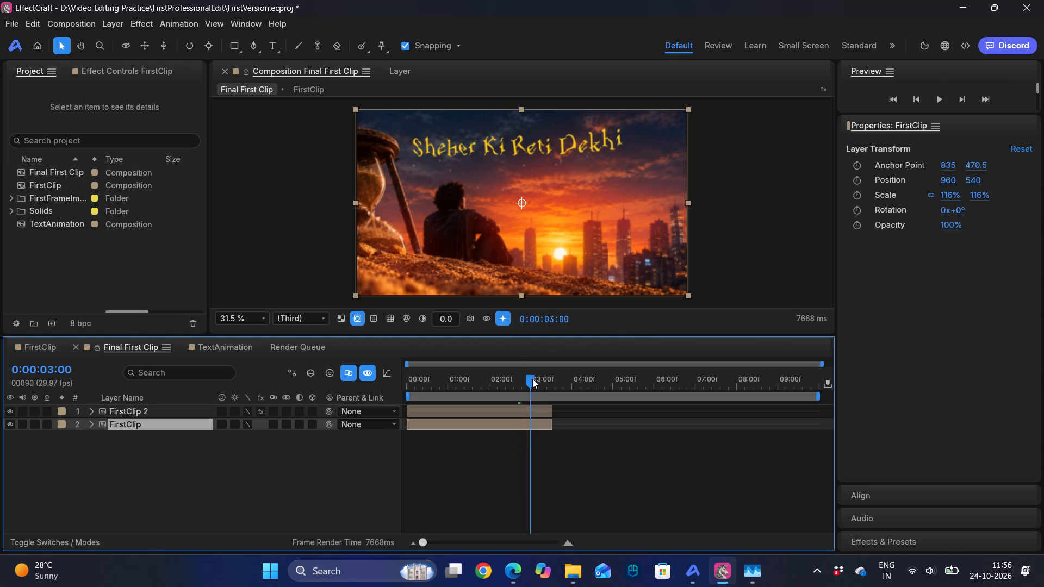
pyautogui.moveTo(532, 379); pyautogui.dragTo(523, 377)
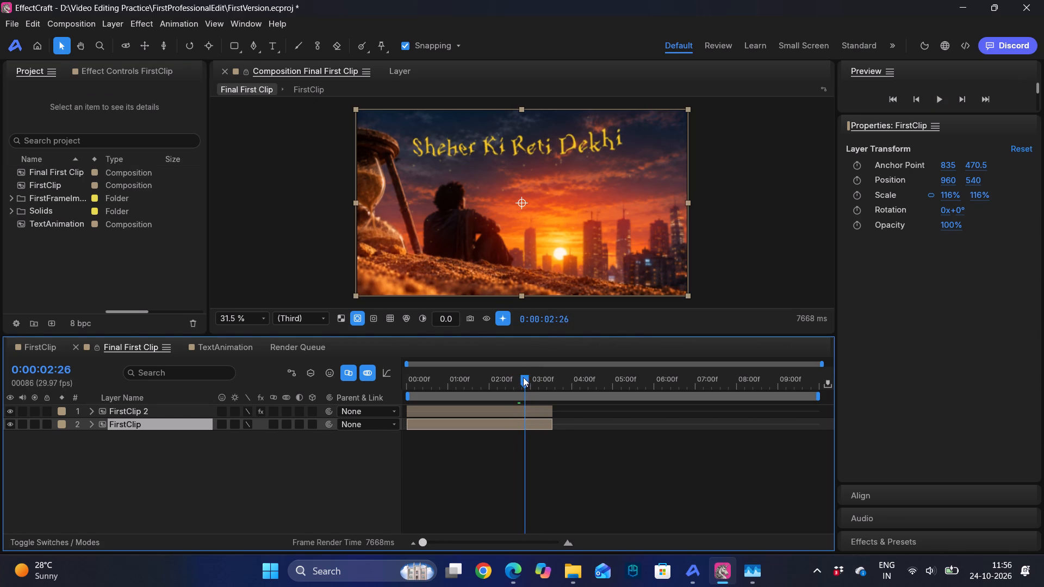
pyautogui.moveTo(523, 377); pyautogui.dragTo(493, 373)
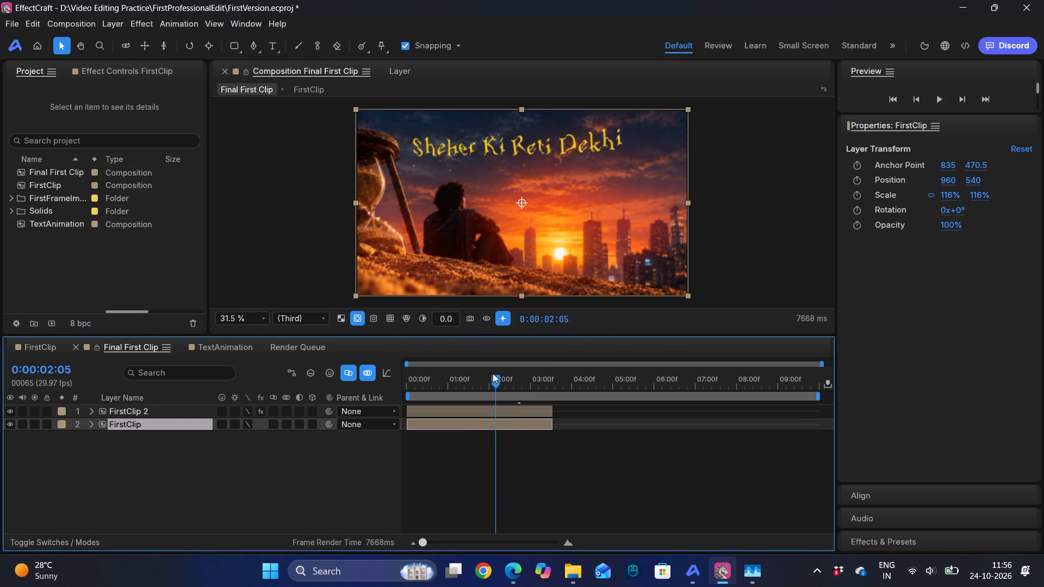
pyautogui.moveTo(493, 373); pyautogui.dragTo(532, 369)
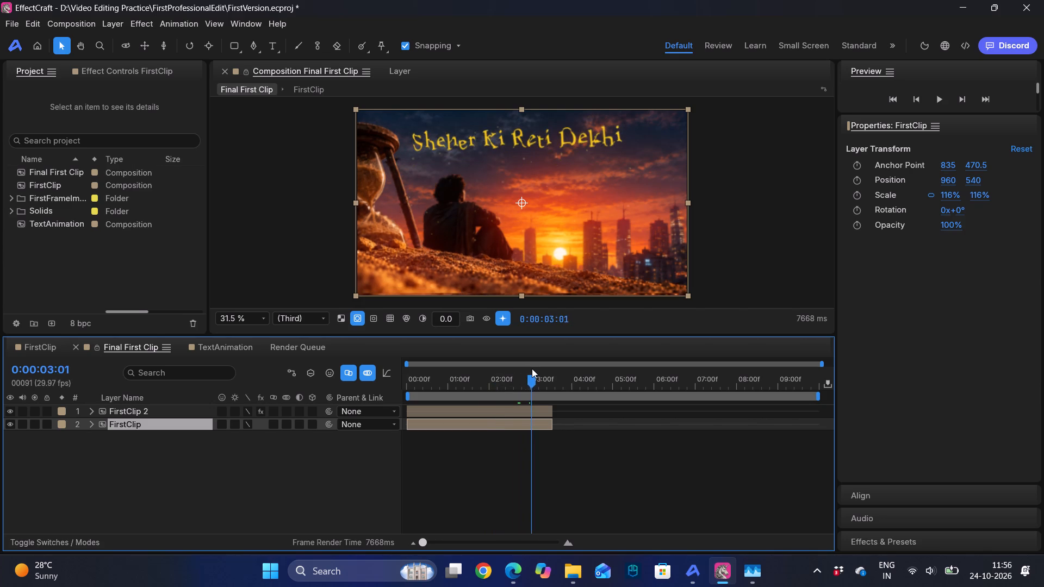
pyautogui.moveTo(532, 369); pyautogui.dragTo(549, 364)
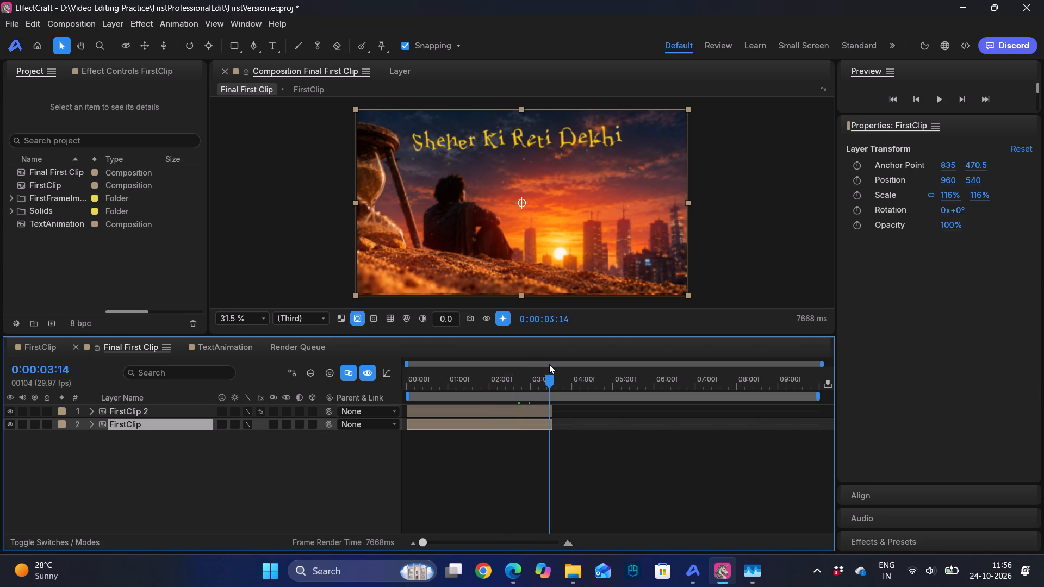
pyautogui.moveTo(549, 364); pyautogui.dragTo(518, 358)
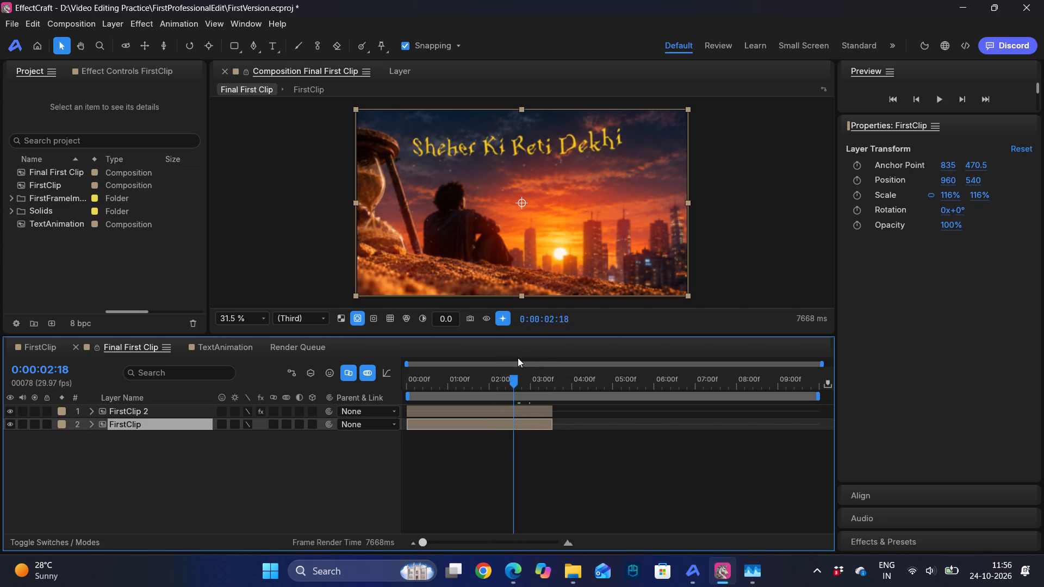
pyautogui.moveTo(518, 358); pyautogui.dragTo(519, 358)
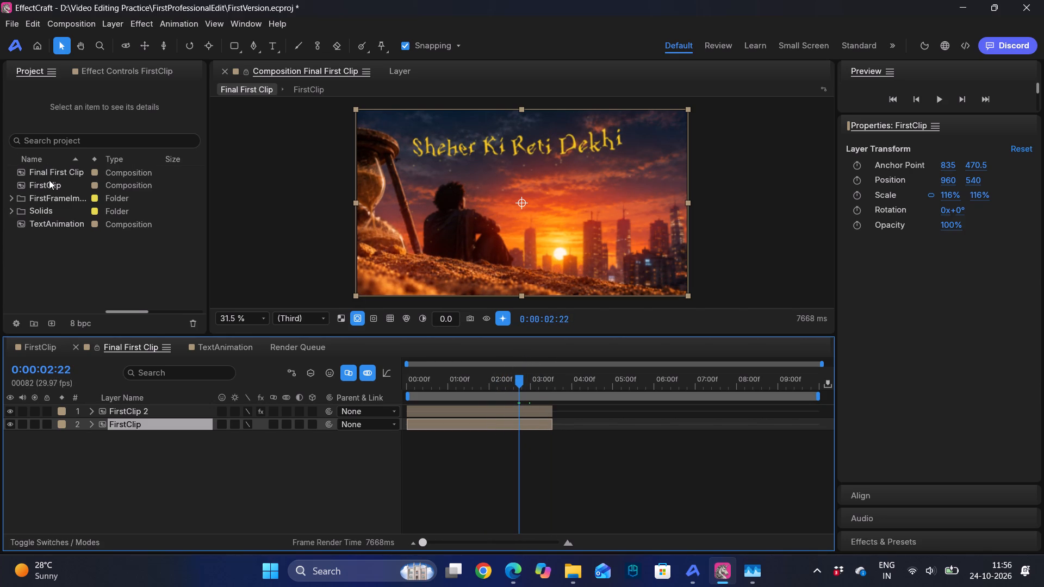
# Examine the eased layer move in the FirstClip composition by scrubbing between about 0:00:01:23 and 0:00:03:14 and previewing from around 0:00:02:01.
pyautogui.click(40, 349)
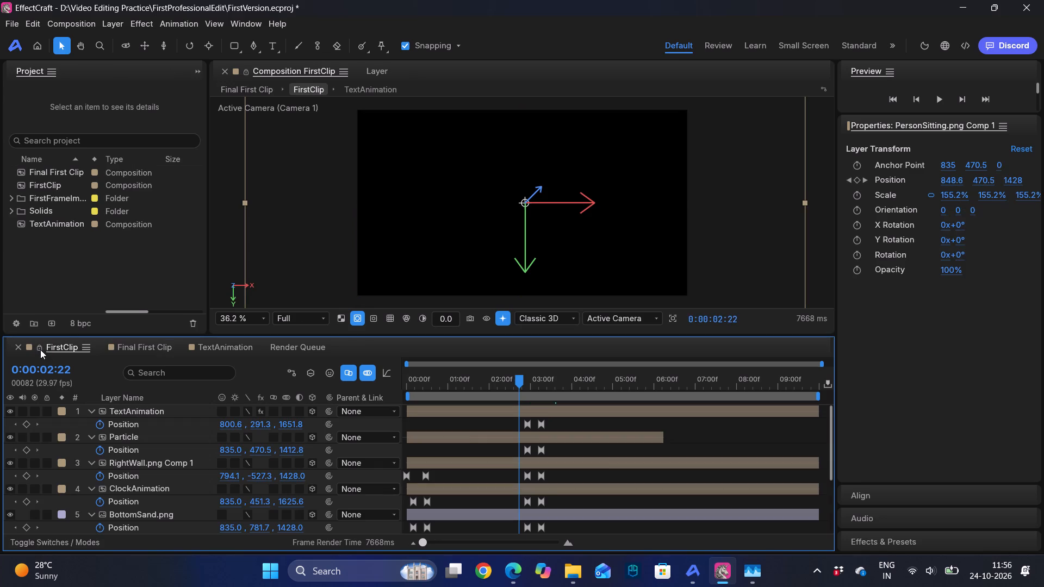
pyautogui.moveTo(518, 380); pyautogui.dragTo(545, 378)
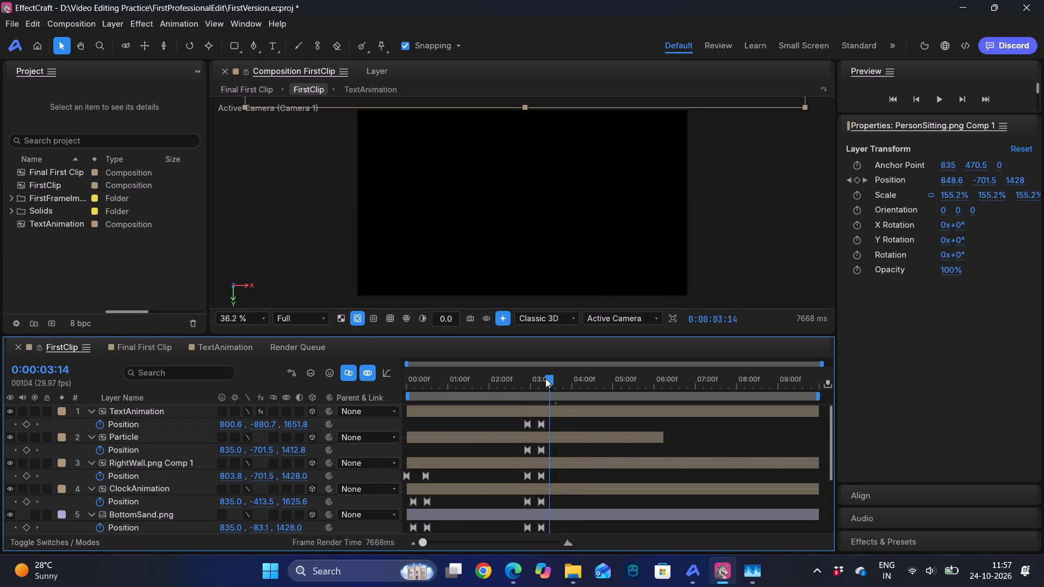
pyautogui.moveTo(545, 378); pyautogui.dragTo(529, 370)
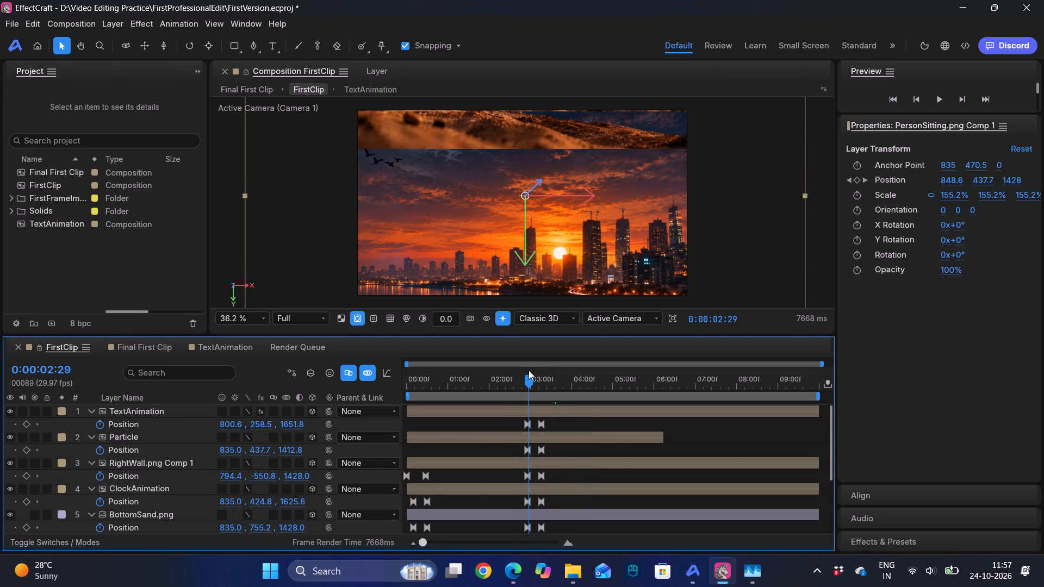
pyautogui.moveTo(529, 370); pyautogui.dragTo(517, 367)
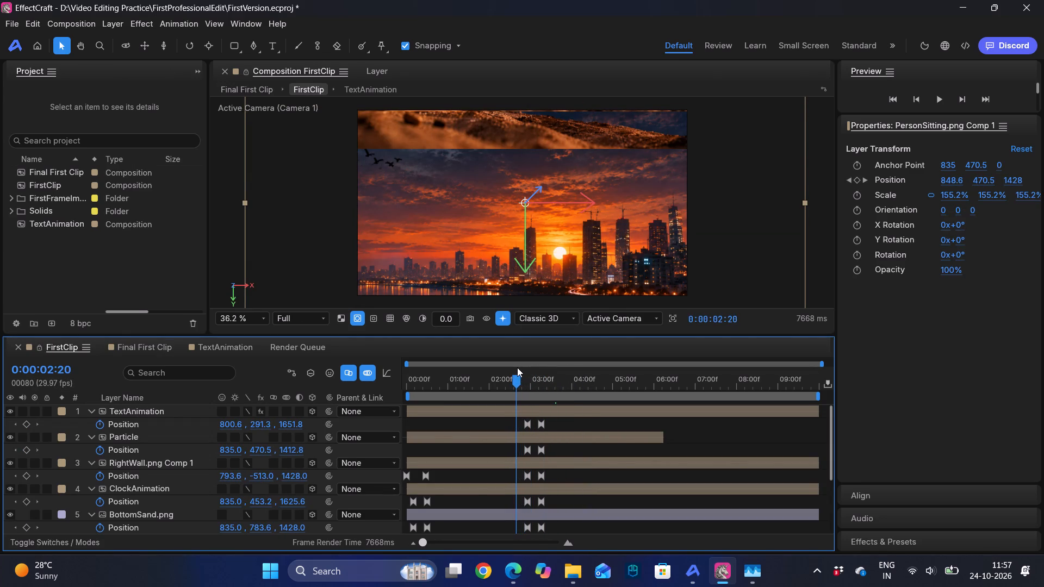
pyautogui.moveTo(517, 367); pyautogui.dragTo(493, 369)
pyautogui.click(493, 379)
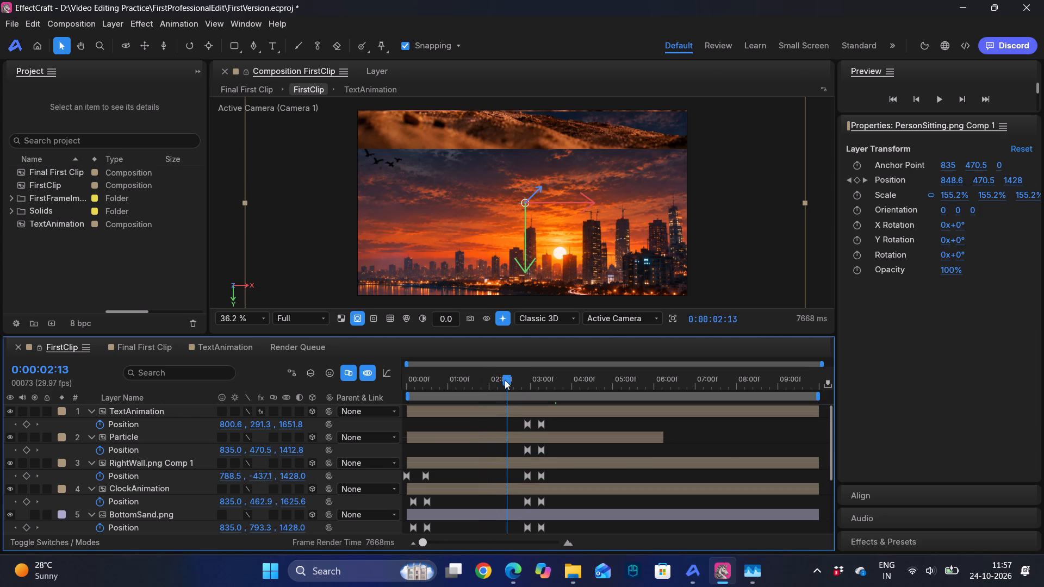
pyautogui.press('space')
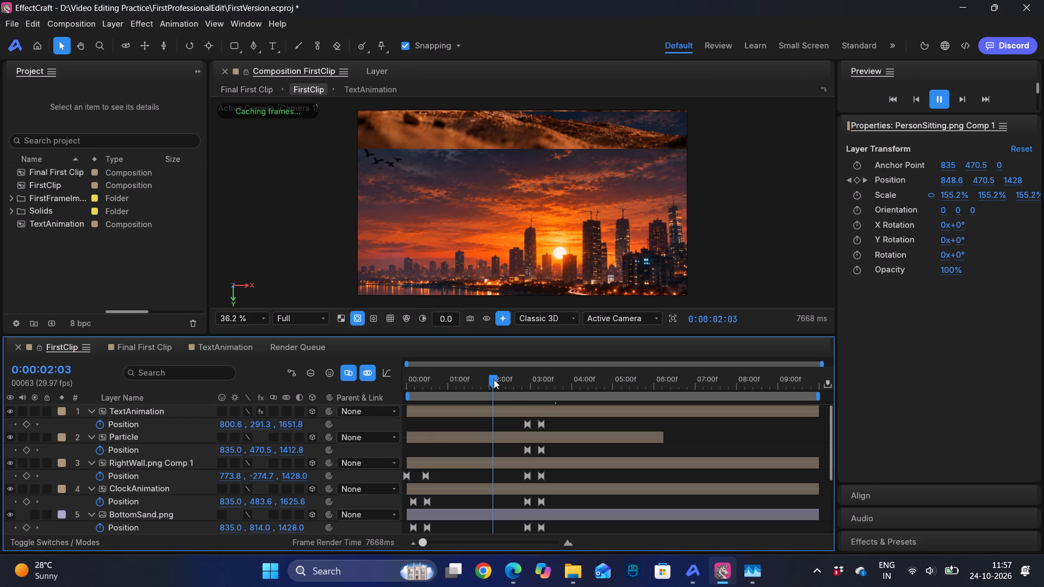
pyautogui.click(494, 379)
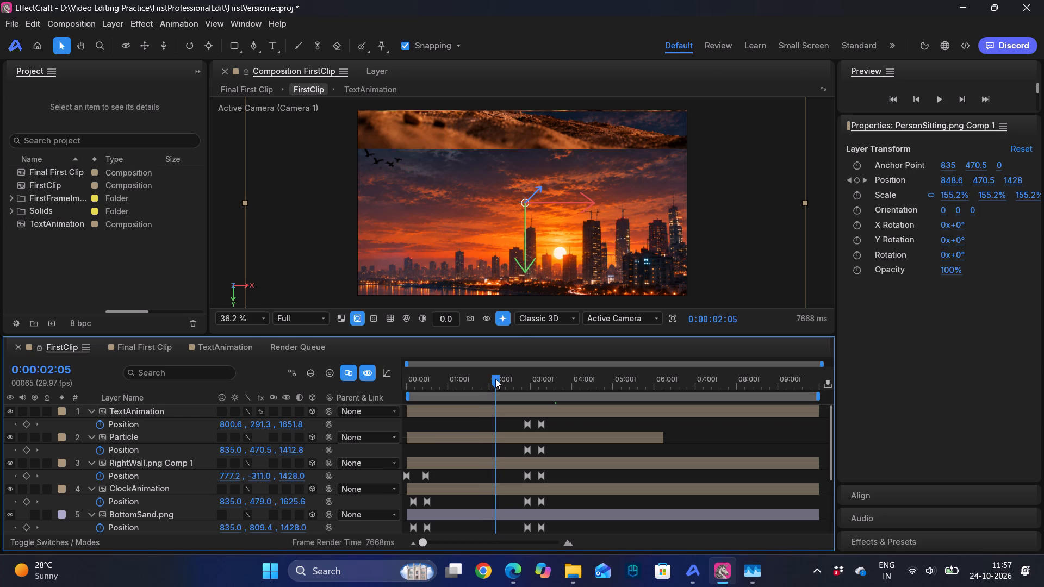
pyautogui.moveTo(495, 379); pyautogui.dragTo(528, 378)
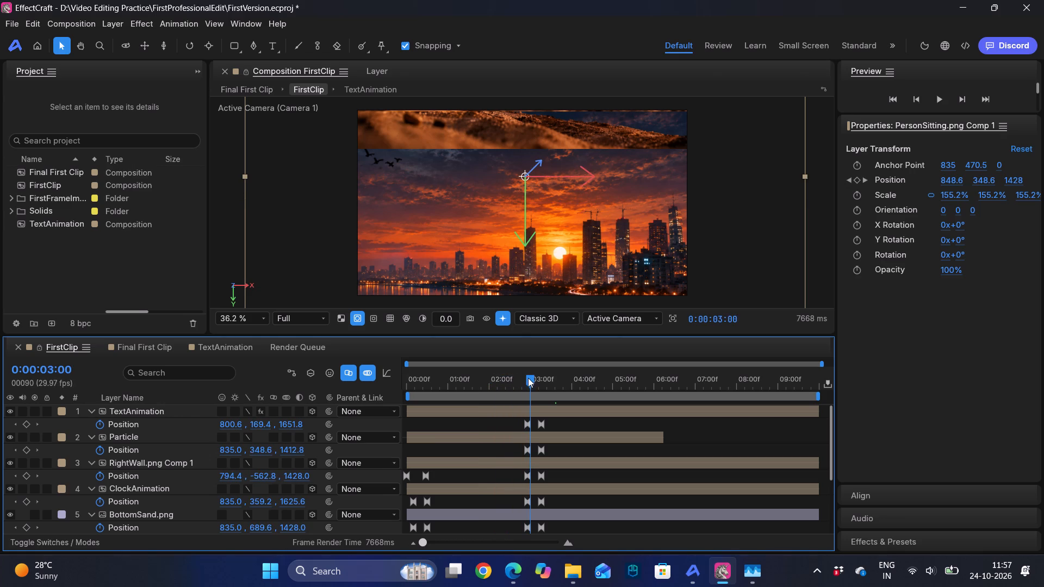
pyautogui.moveTo(528, 378); pyautogui.dragTo(500, 376)
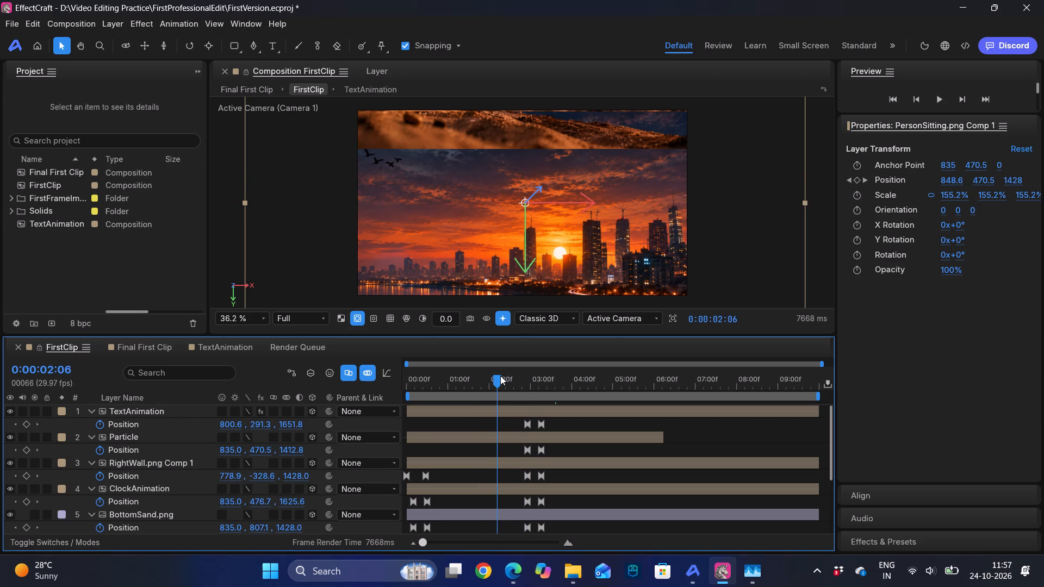
pyautogui.moveTo(500, 376); pyautogui.dragTo(478, 374)
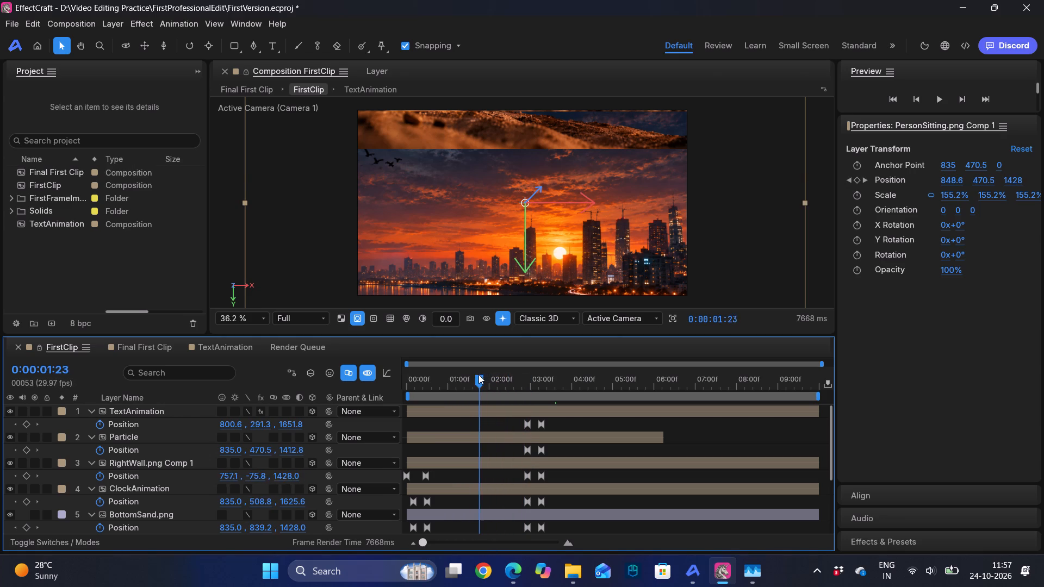
pyautogui.moveTo(478, 374); pyautogui.dragTo(490, 374)
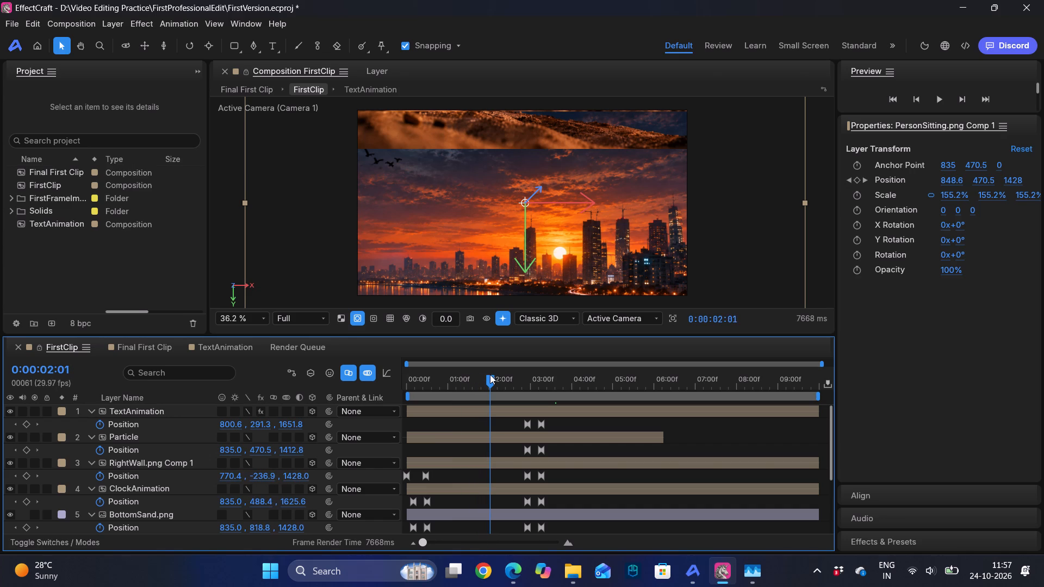
pyautogui.press('space')
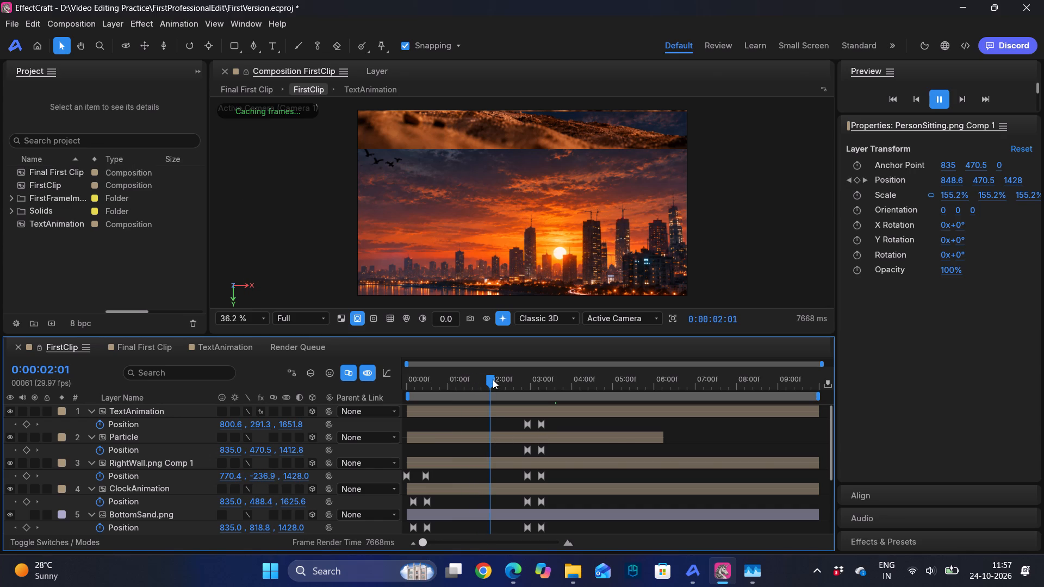
# Check the eased layer move in FirstClip by scrubbing between about 0:00:02:01 and 0:00:02:26 and previewing from 0:00:02:13.
pyautogui.moveTo(493, 379); pyautogui.dragTo(516, 383)
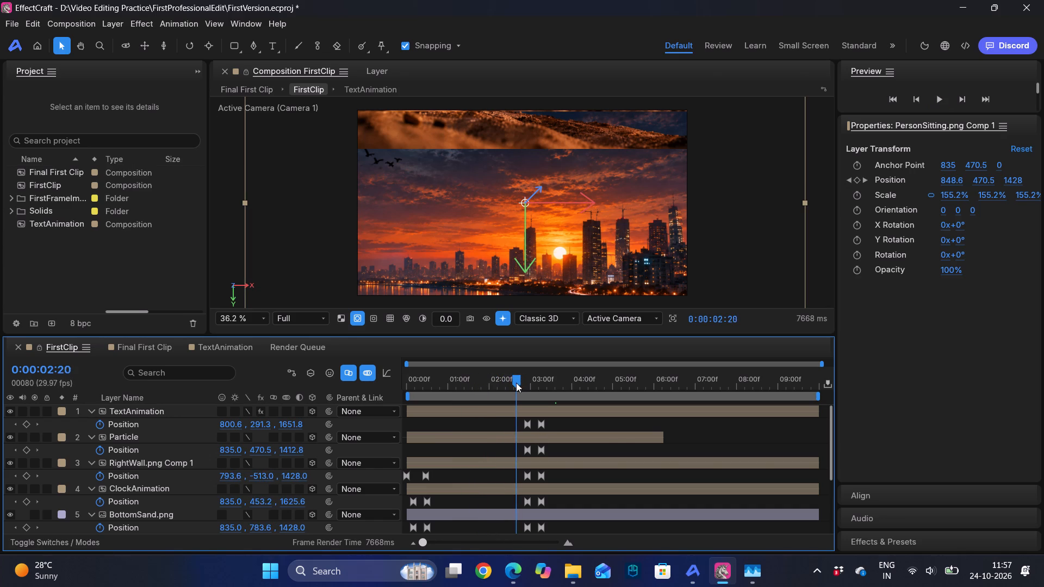
pyautogui.moveTo(516, 383); pyautogui.dragTo(507, 380)
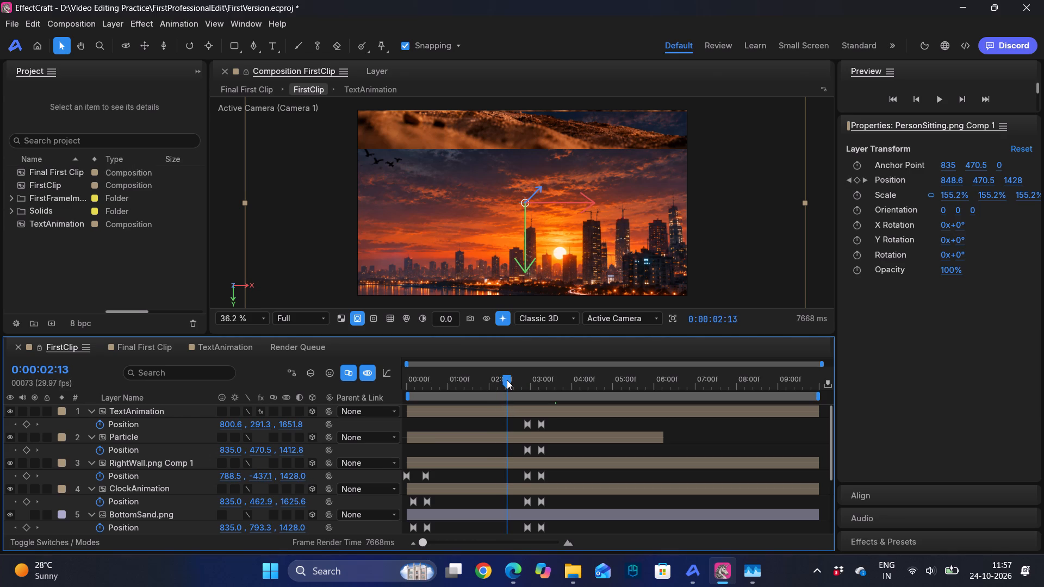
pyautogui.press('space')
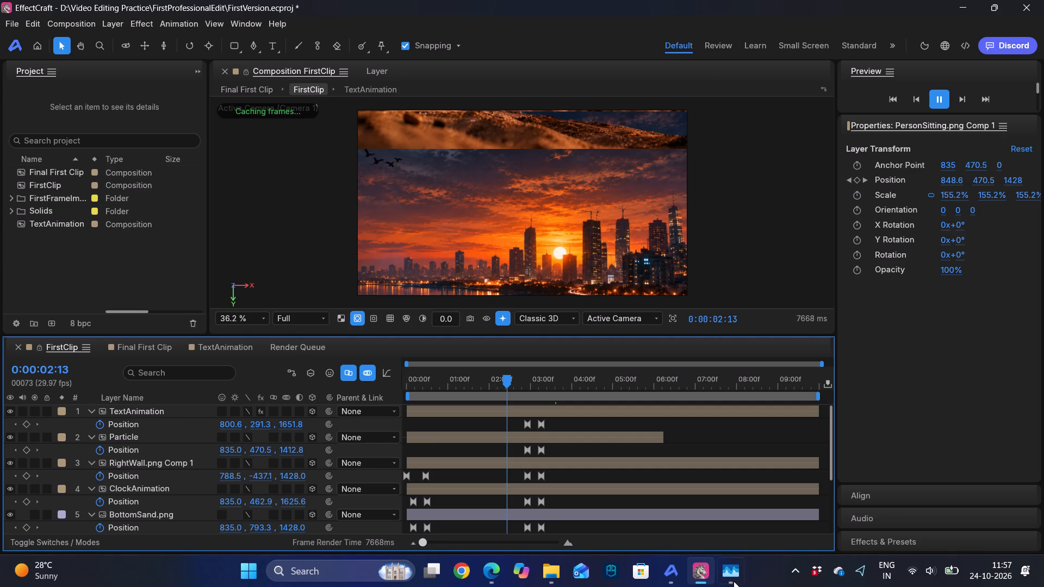
pyautogui.click(724, 580)
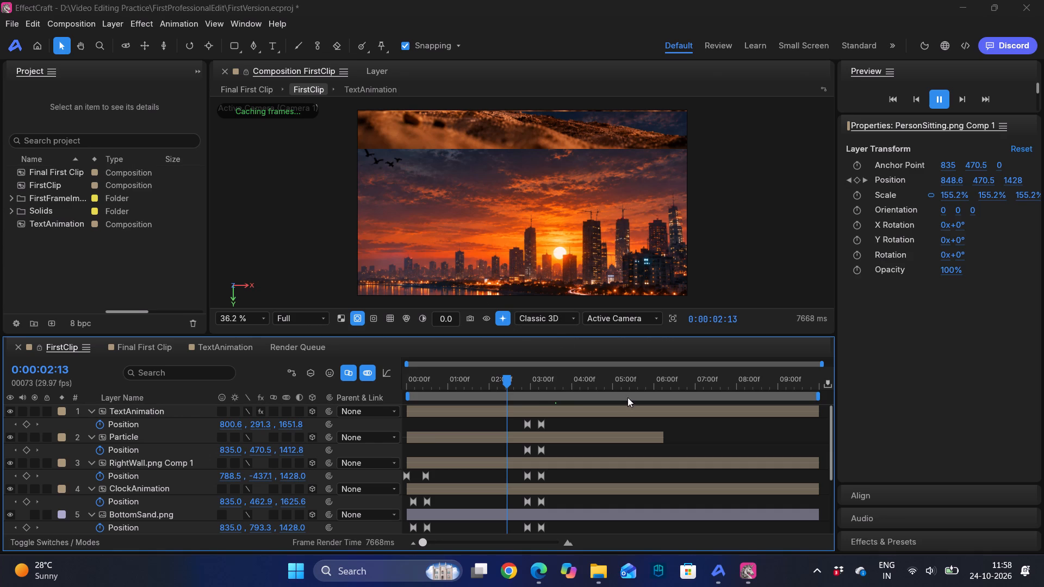
pyautogui.click(509, 379)
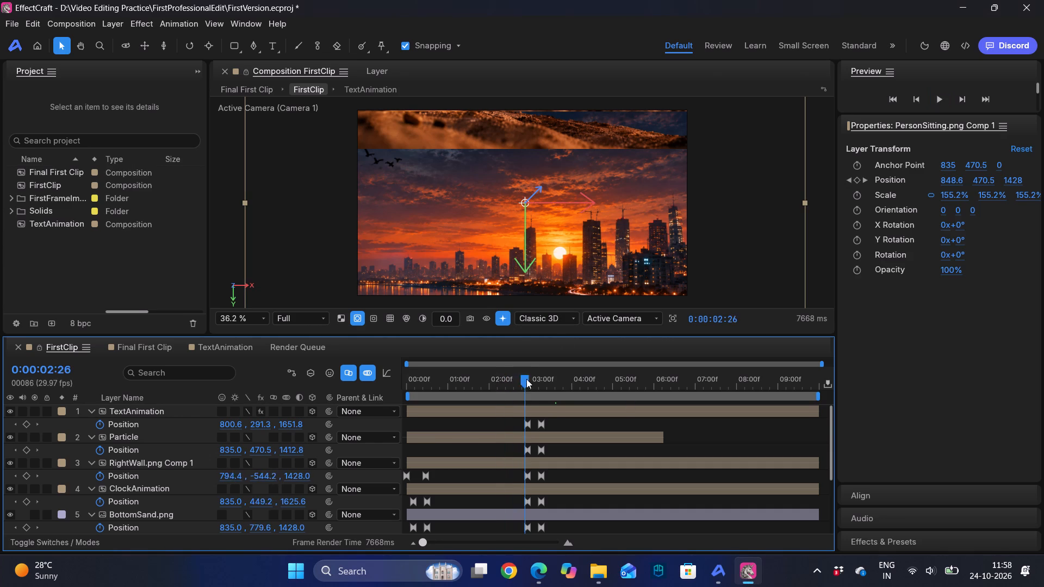
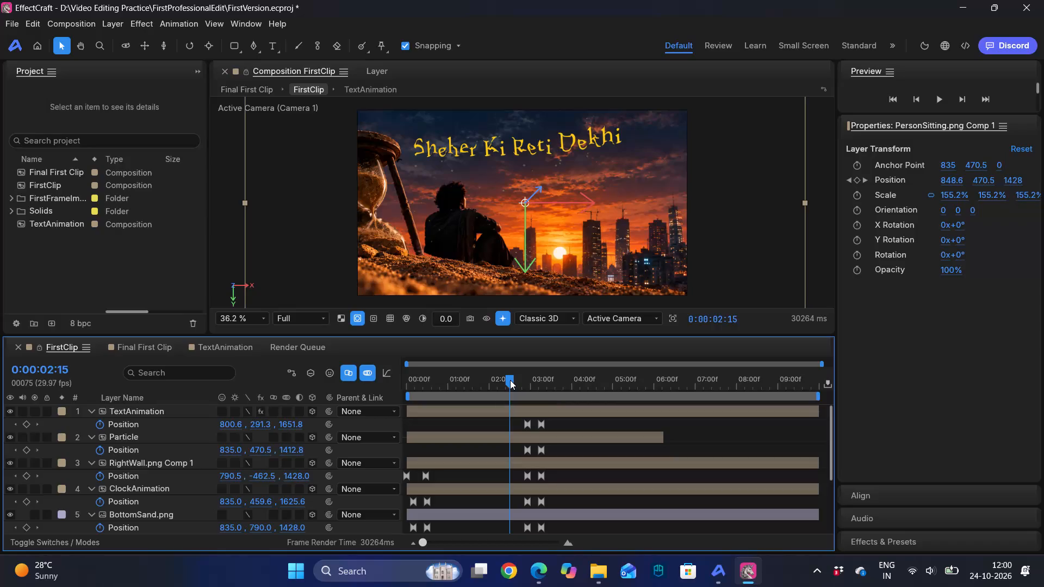
# Undo the layers' late Position keyframes and upward move in FirstClip, back to only the early keyframes, and check the layer list.
pyautogui.hotkey('ctrl', 'z')
pyautogui.hotkey('ctrl', 'z')
pyautogui.hotkey('ctrl', 'z')
pyautogui.hotkey('ctrl', 'z')
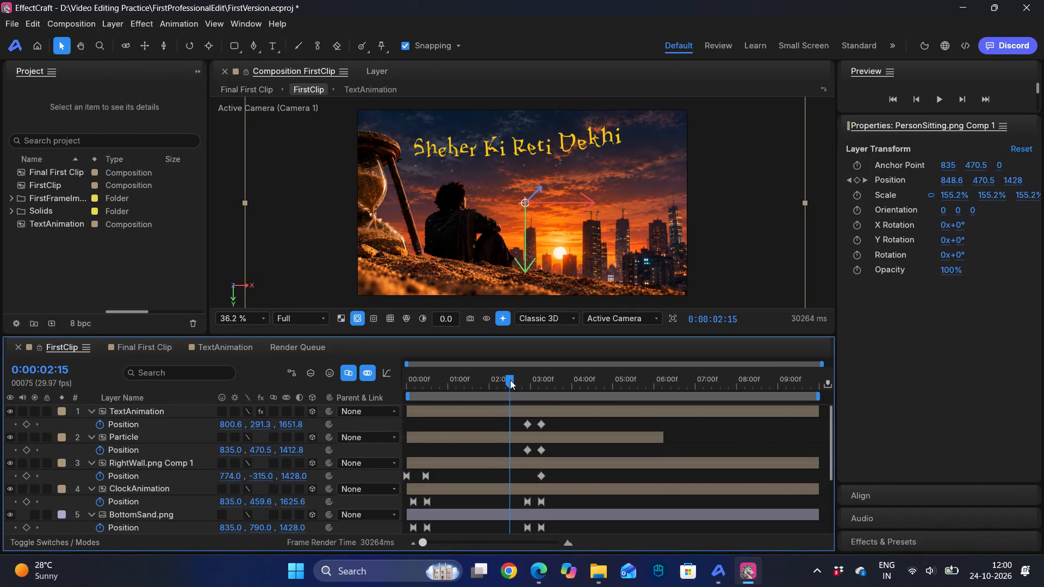
pyautogui.hotkey('ctrl', 'z')
pyautogui.hotkey('ctrl', 'z')
pyautogui.hotkey('ctrl', 'z')
pyautogui.hotkey('ctrl', 'z')
pyautogui.hotkey('ctrl', 'z')
pyautogui.hotkey('ctrl', 'z')
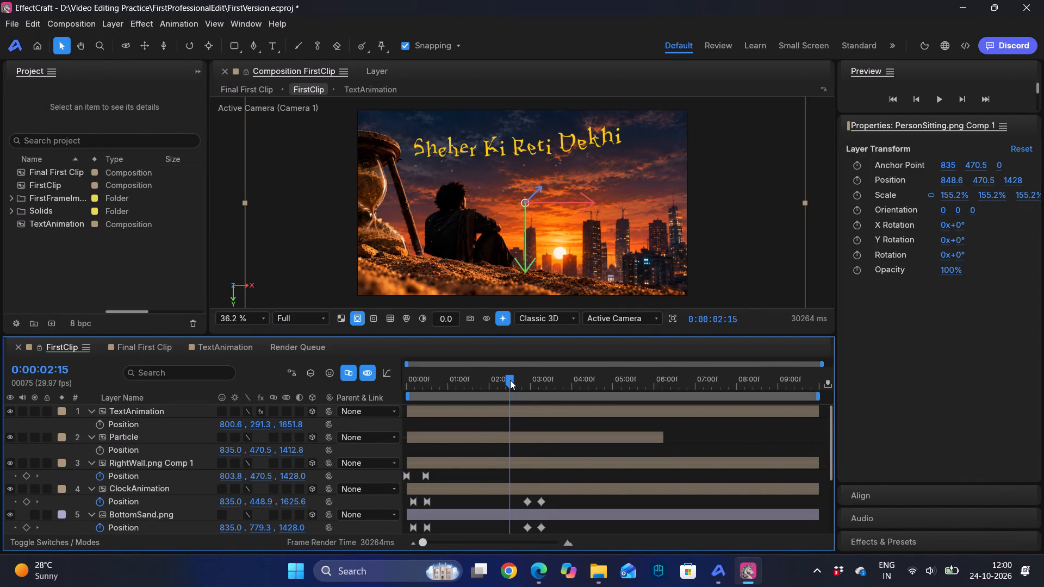
pyautogui.hotkey('ctrl', 'z')
pyautogui.hotkey('ctrl', 'z')
pyautogui.hotkey('ctrl', 'z')
pyautogui.hotkey('ctrl', 'z')
pyautogui.hotkey('ctrl', 'z')
pyautogui.hotkey('ctrl', 'z')
pyautogui.hotkey('ctrl', 'z')
pyautogui.hotkey('ctrl', 'z')
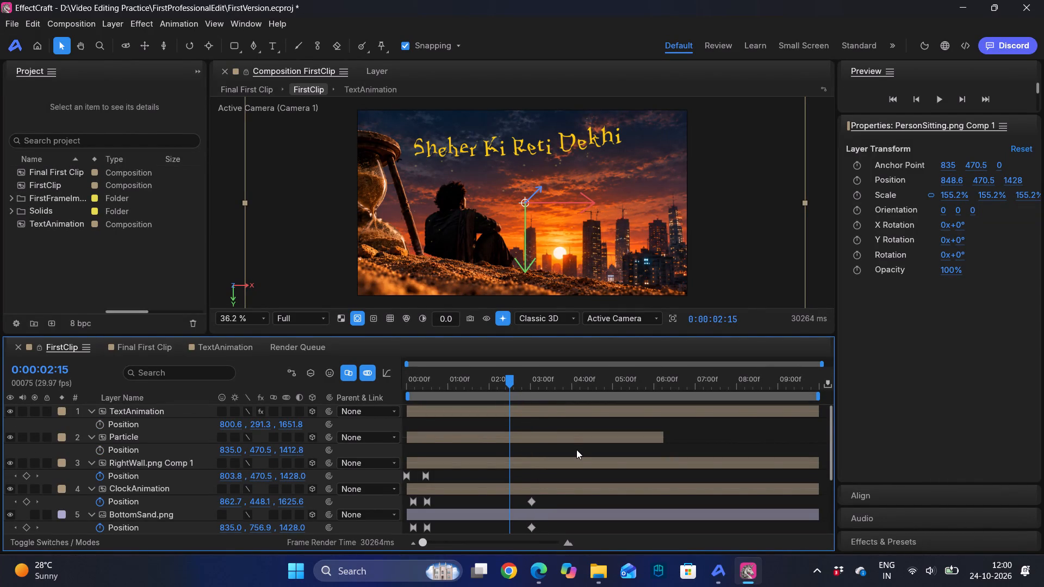
pyautogui.hotkey('ctrl', 'z')
pyautogui.hotkey('ctrl', 'z')
pyautogui.scroll(-1, 576, 449)
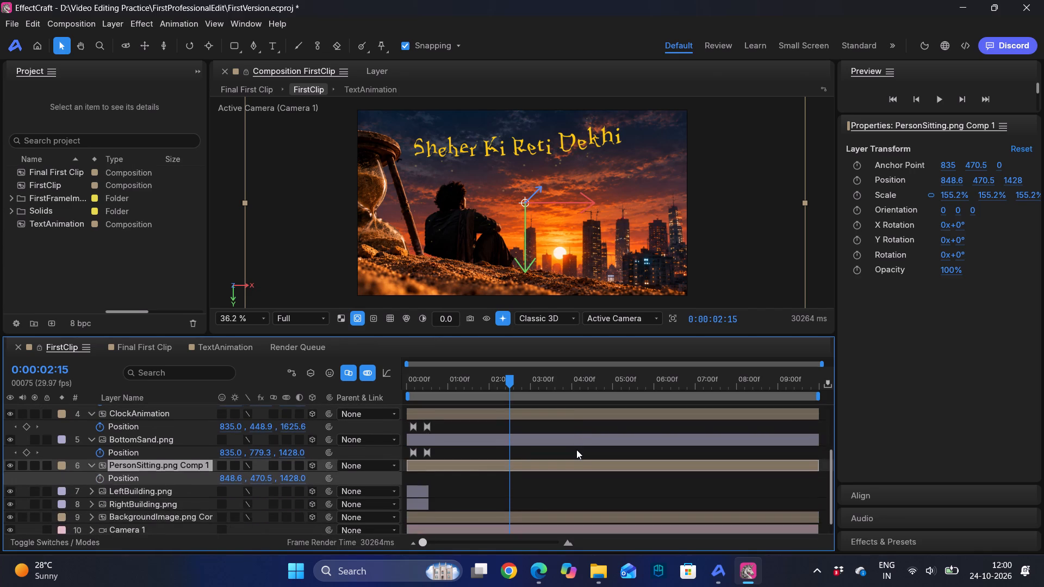
pyautogui.scroll(1, 576, 449)
# Scrub FirstClip to 0:00:02:23 and Final First Clip between about 0:00:02:03 and 0:00:03:04 to check the frames.
pyautogui.moveTo(505, 379); pyautogui.dragTo(518, 380)
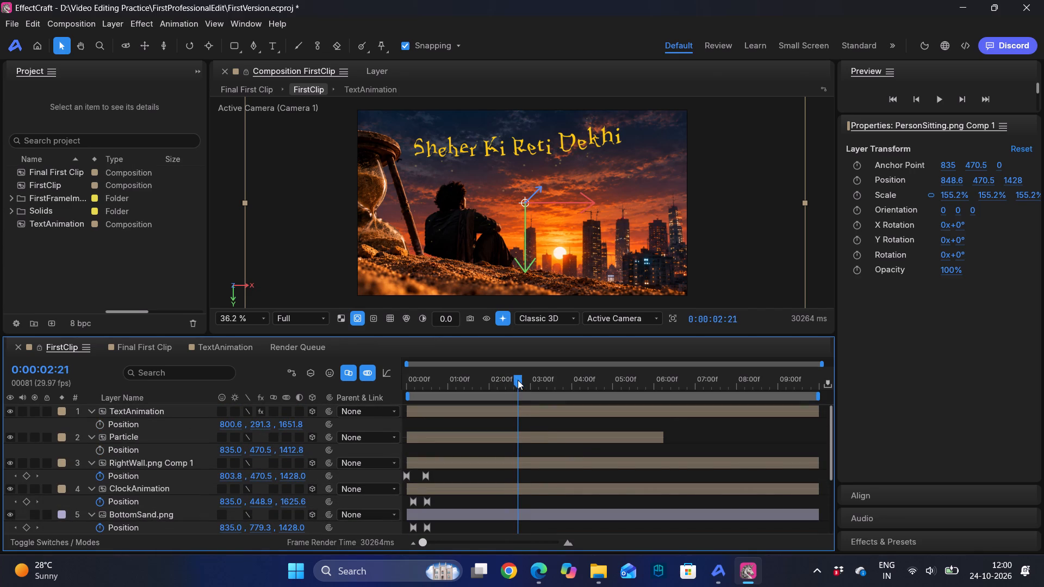
pyautogui.moveTo(518, 380); pyautogui.dragTo(521, 380)
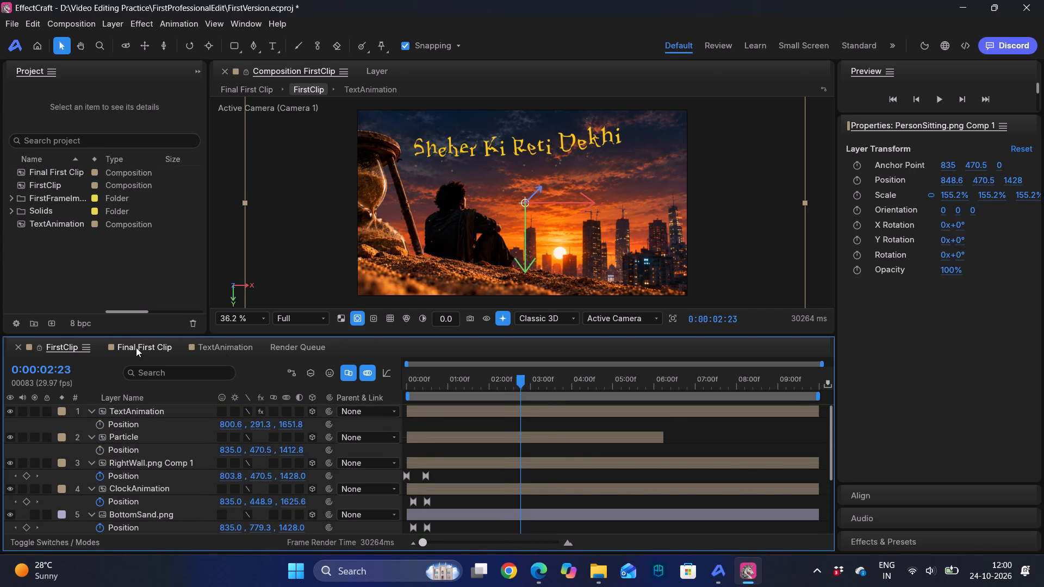
pyautogui.click(136, 347)
pyautogui.click(525, 414)
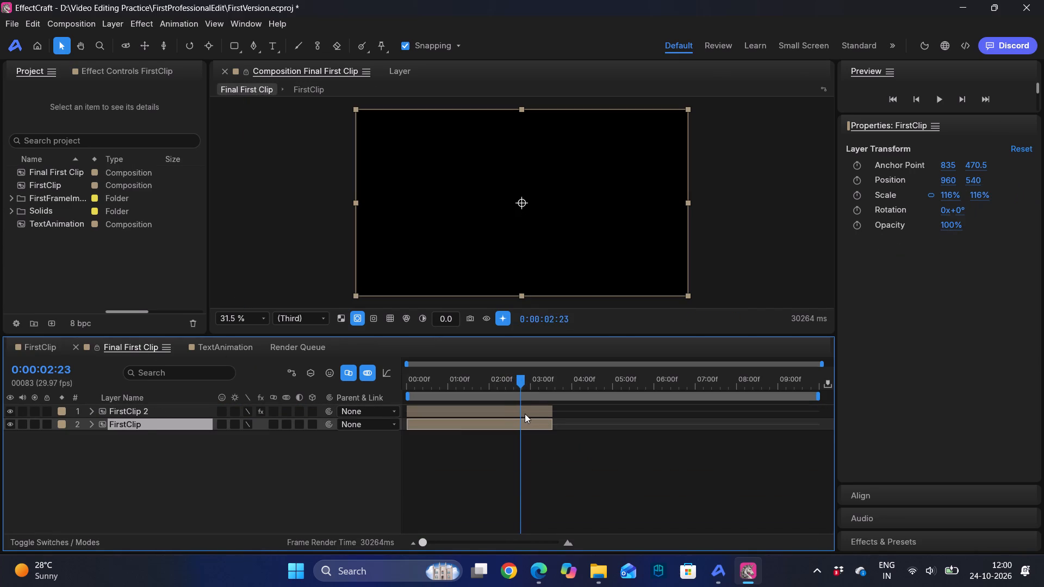
pyautogui.moveTo(519, 375); pyautogui.dragTo(491, 375)
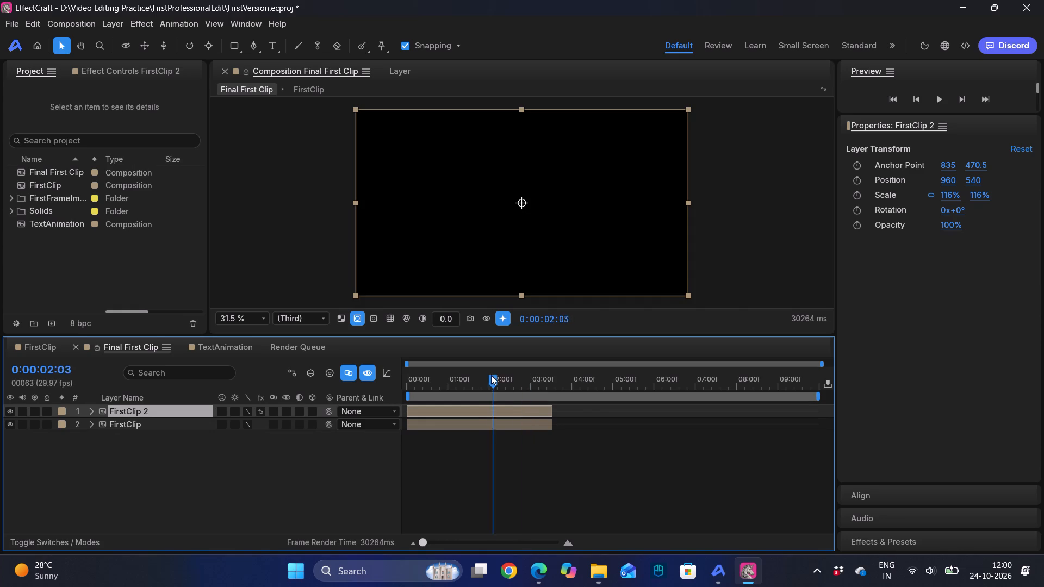
pyautogui.moveTo(491, 375); pyautogui.dragTo(536, 373)
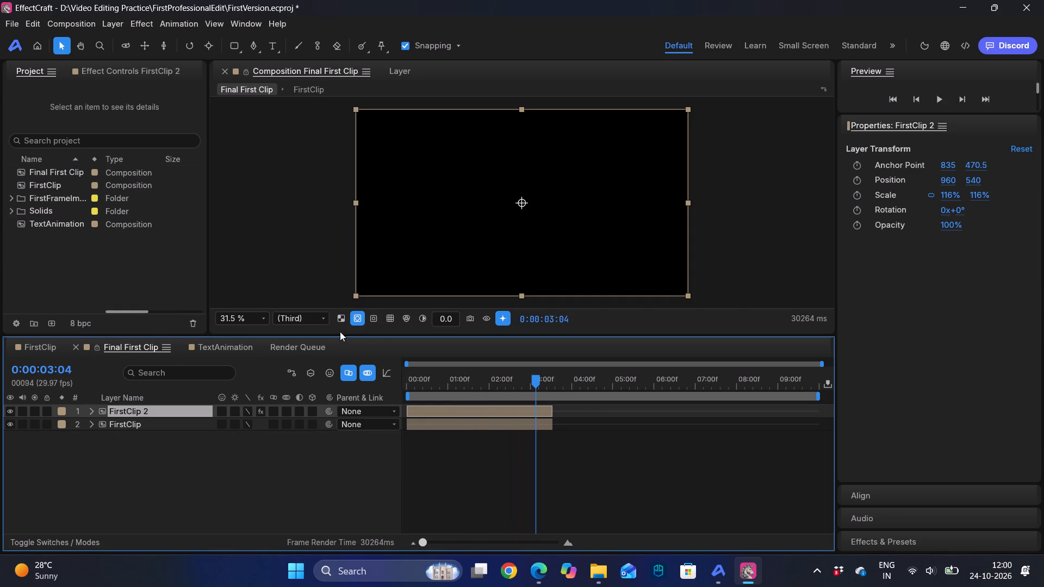
# Requeue Final First Clip in the render queue and start its render.
pyautogui.click(303, 347)
pyautogui.click(247, 463)
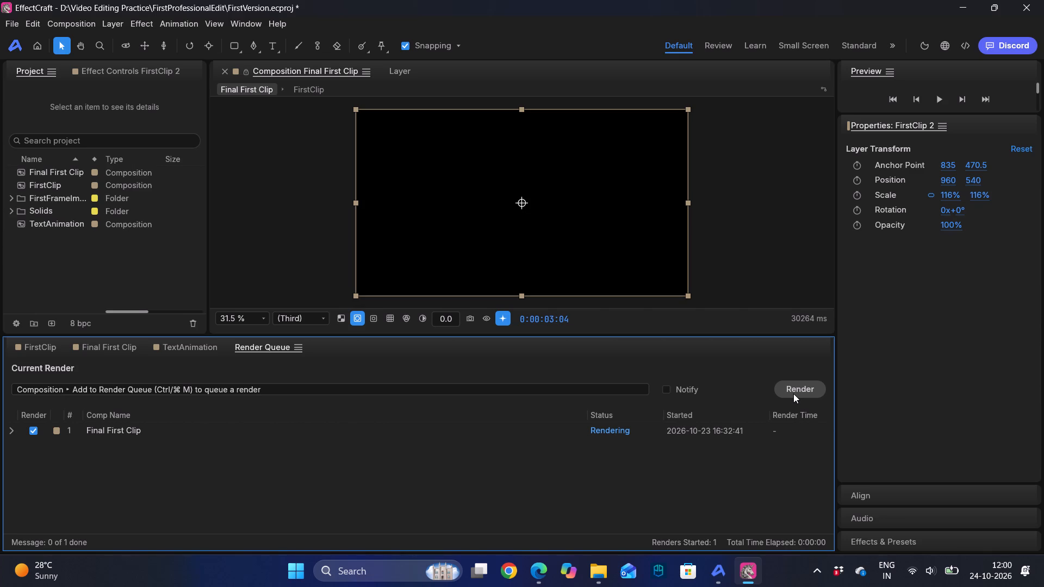
pyautogui.click(475, 435)
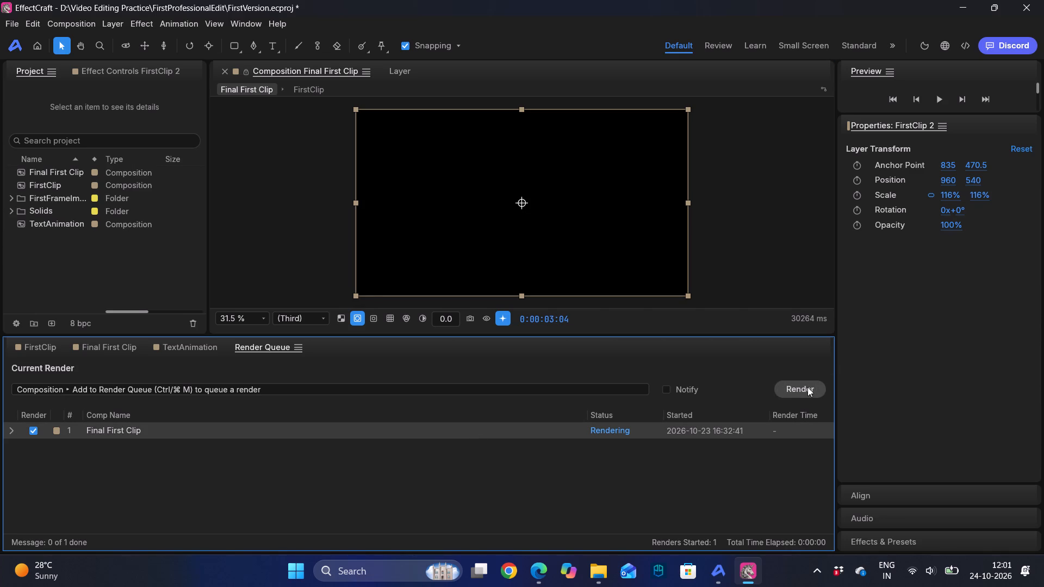
pyautogui.click(807, 387)
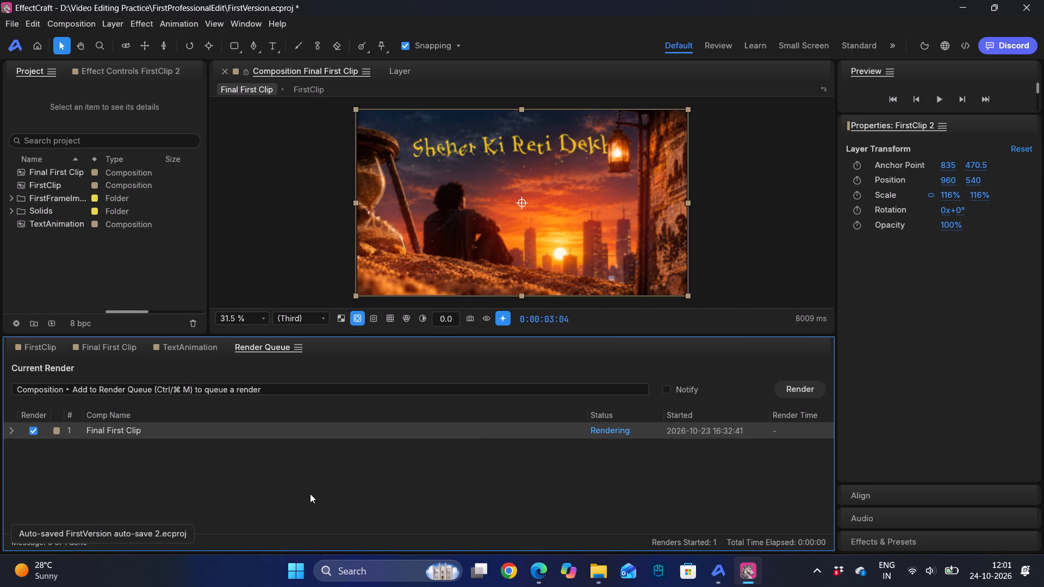
pyautogui.click(33, 430)
pyautogui.click(33, 430)
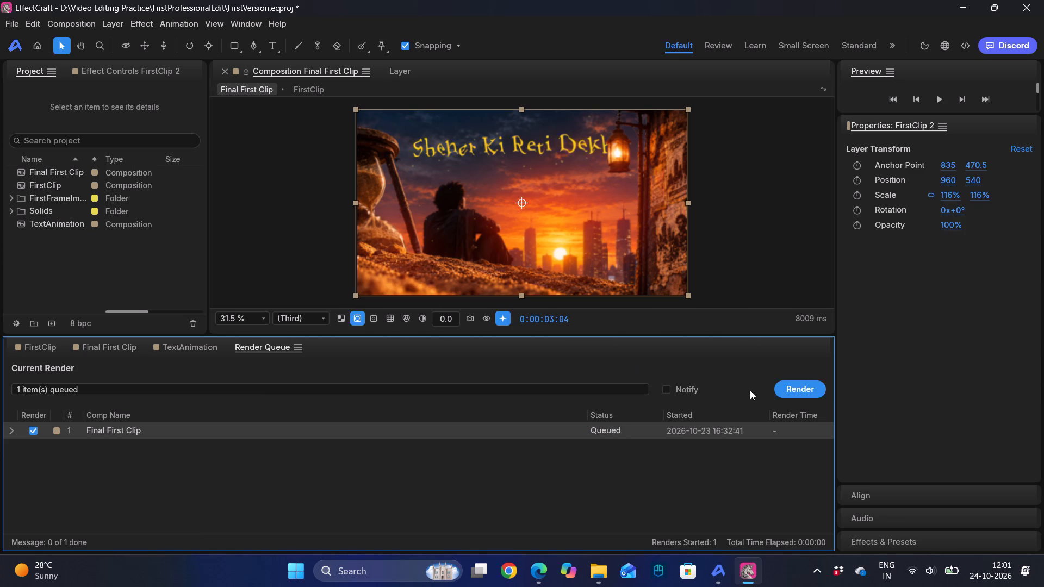
pyautogui.click(793, 388)
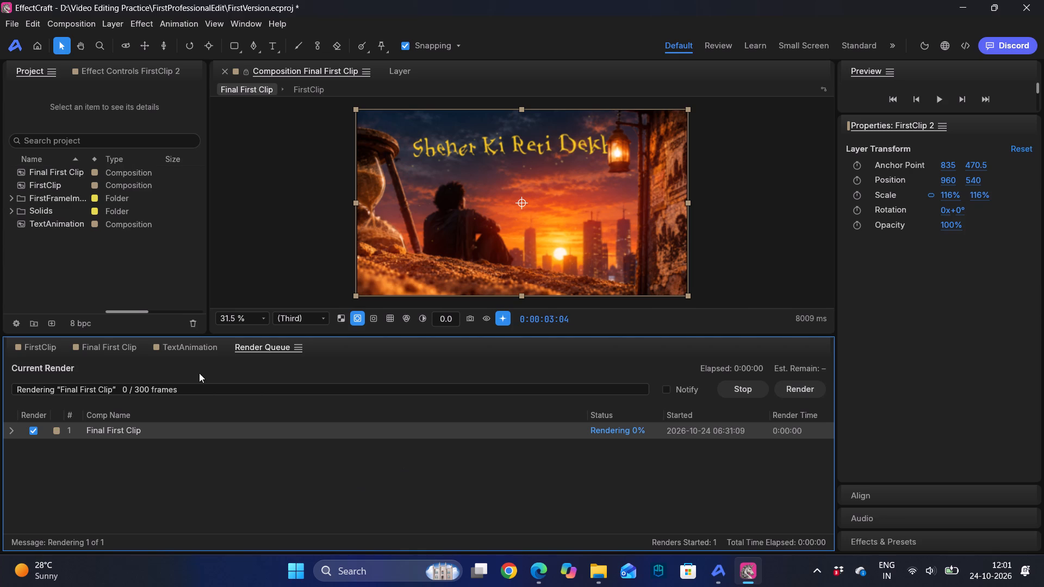
# Preview Final First Clip from 0:00:00:00 and check the progress of its render in the render queue.
pyautogui.click(107, 342)
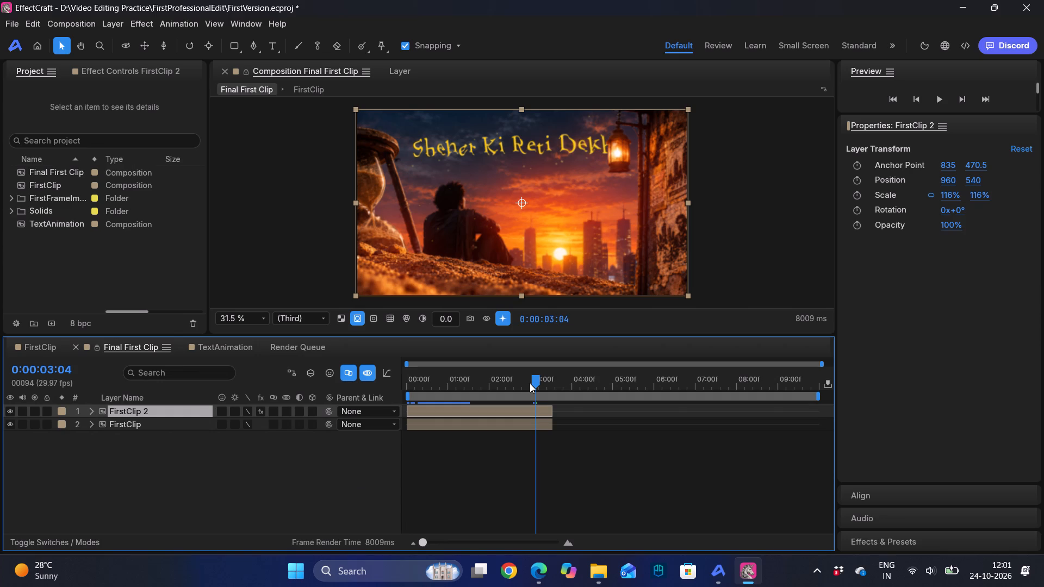
pyautogui.moveTo(536, 380); pyautogui.dragTo(365, 377)
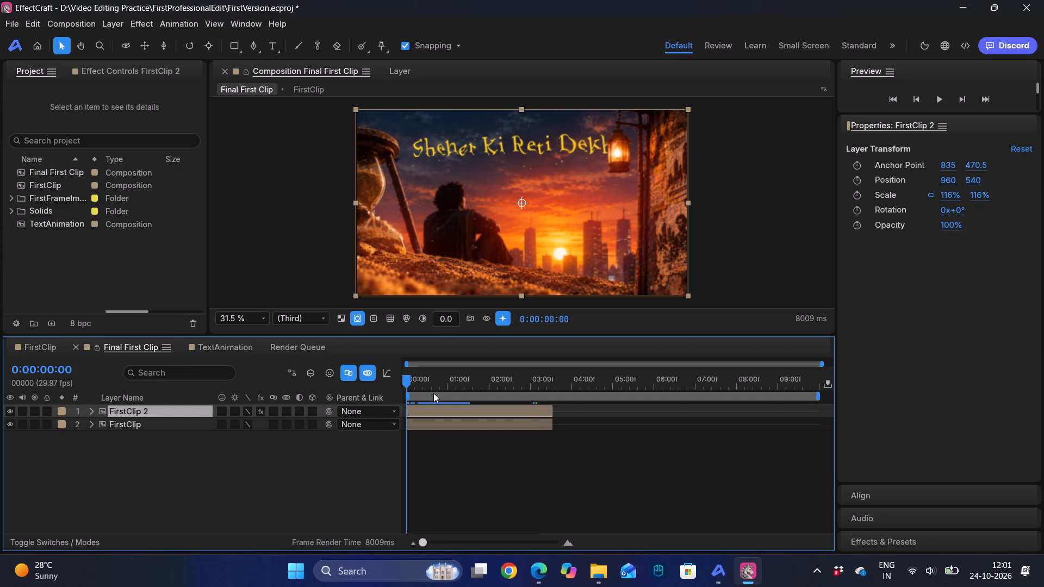
pyautogui.press('space')
pyautogui.moveTo(405, 381); pyautogui.dragTo(418, 381)
pyautogui.press('space')
pyautogui.moveTo(418, 381); pyautogui.dragTo(335, 384)
pyautogui.click(282, 349)
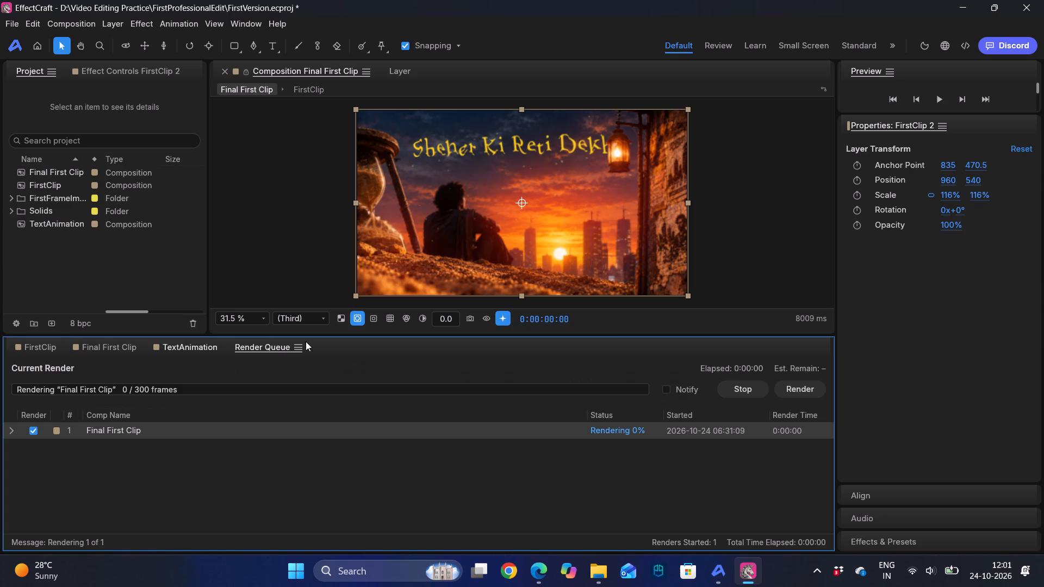
pyautogui.click(664, 389)
pyautogui.click(111, 351)
pyautogui.press('space')
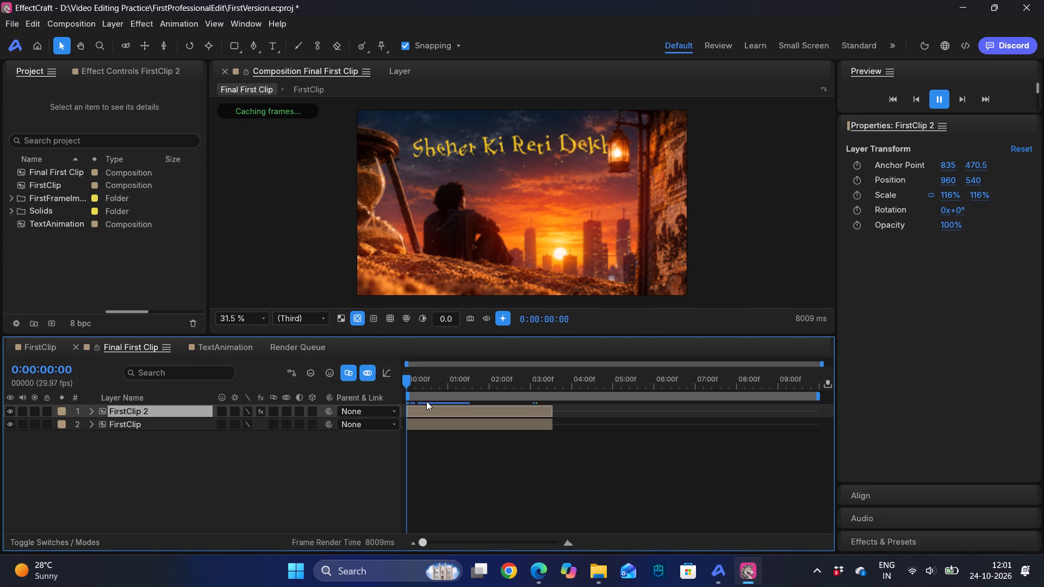
pyautogui.moveTo(407, 379); pyautogui.dragTo(377, 379)
# Close the FirstClip and TextAnimation composition timelines, keeping Final First Clip open.
pyautogui.click(34, 348)
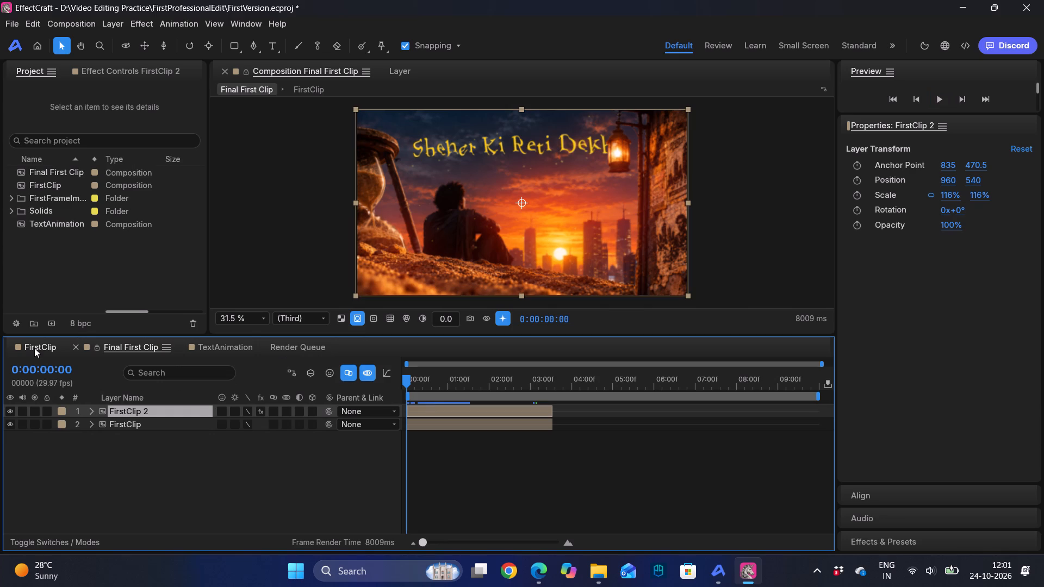
pyautogui.click(20, 346)
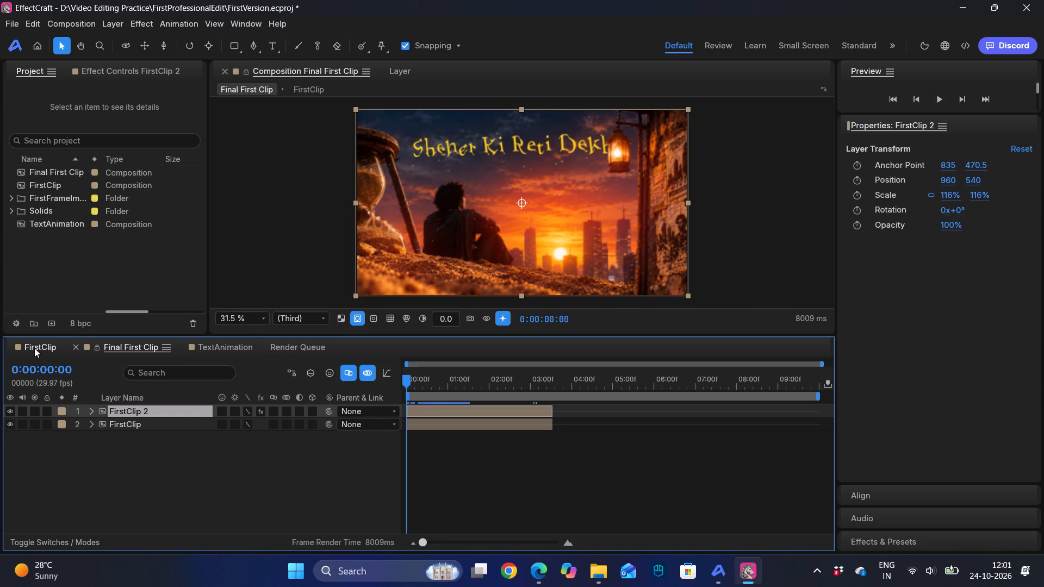
pyautogui.click(47, 345)
pyautogui.click(153, 344)
pyautogui.click(98, 346)
# Create a new composition named SecondClip at 1920 x 1080 px, 29.97 fps, with a 10-second duration.
pyautogui.click(85, 274)
pyautogui.rightClick(85, 274)
pyautogui.click(113, 285)
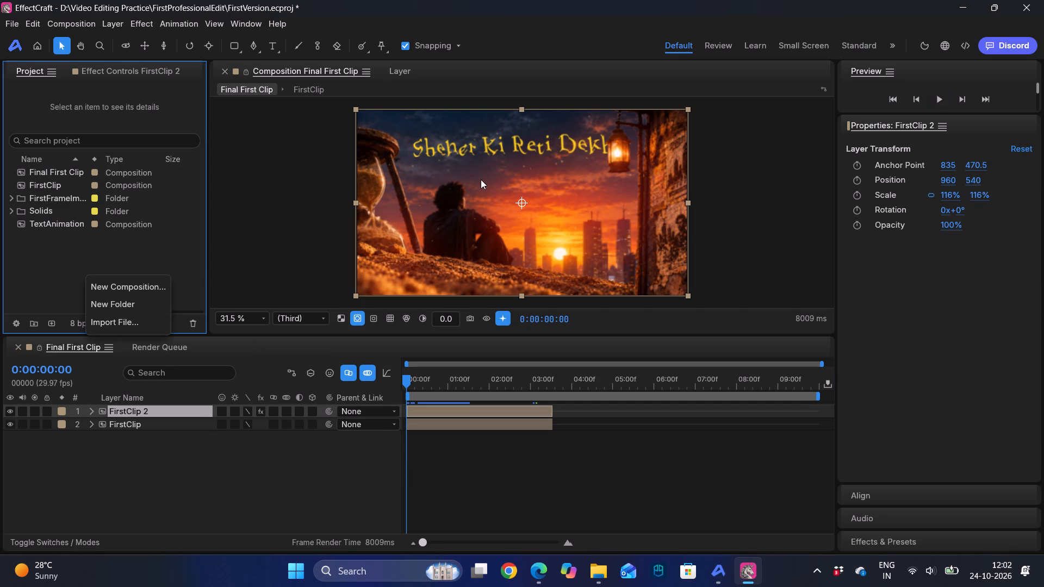
pyautogui.press('BackSpace')
pyautogui.write('SecondClip')
pyautogui.click(696, 410)
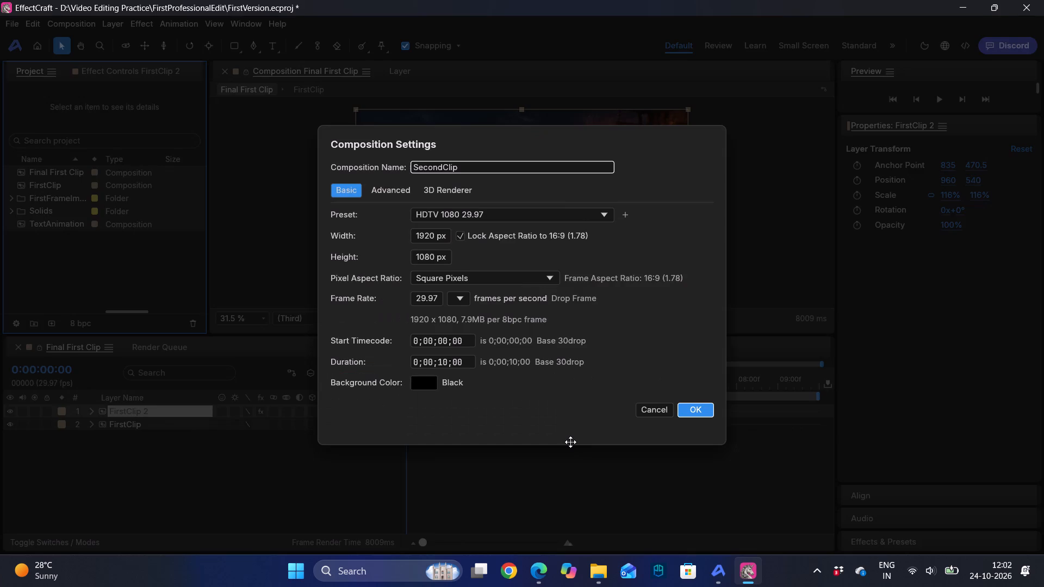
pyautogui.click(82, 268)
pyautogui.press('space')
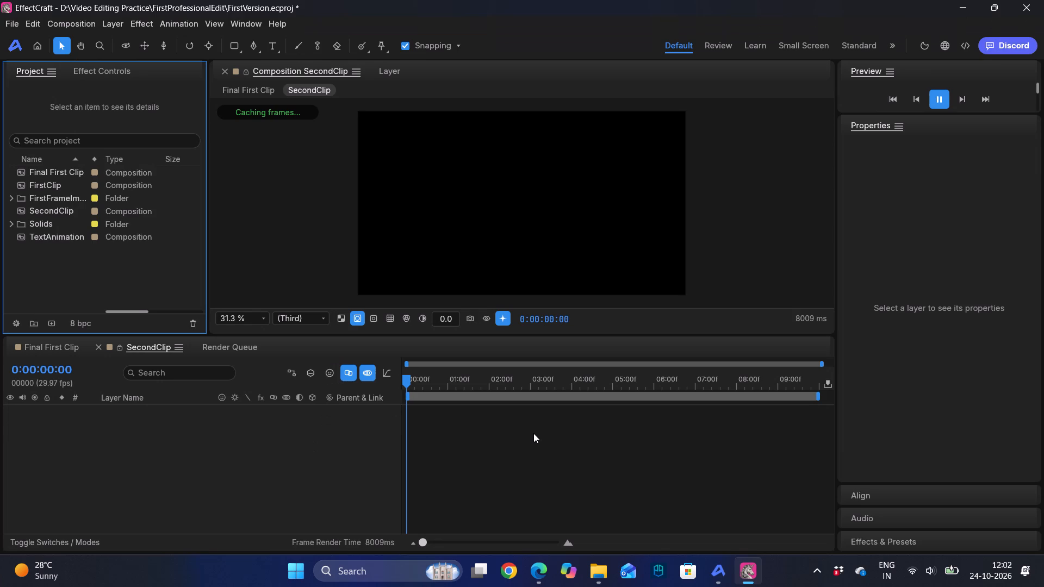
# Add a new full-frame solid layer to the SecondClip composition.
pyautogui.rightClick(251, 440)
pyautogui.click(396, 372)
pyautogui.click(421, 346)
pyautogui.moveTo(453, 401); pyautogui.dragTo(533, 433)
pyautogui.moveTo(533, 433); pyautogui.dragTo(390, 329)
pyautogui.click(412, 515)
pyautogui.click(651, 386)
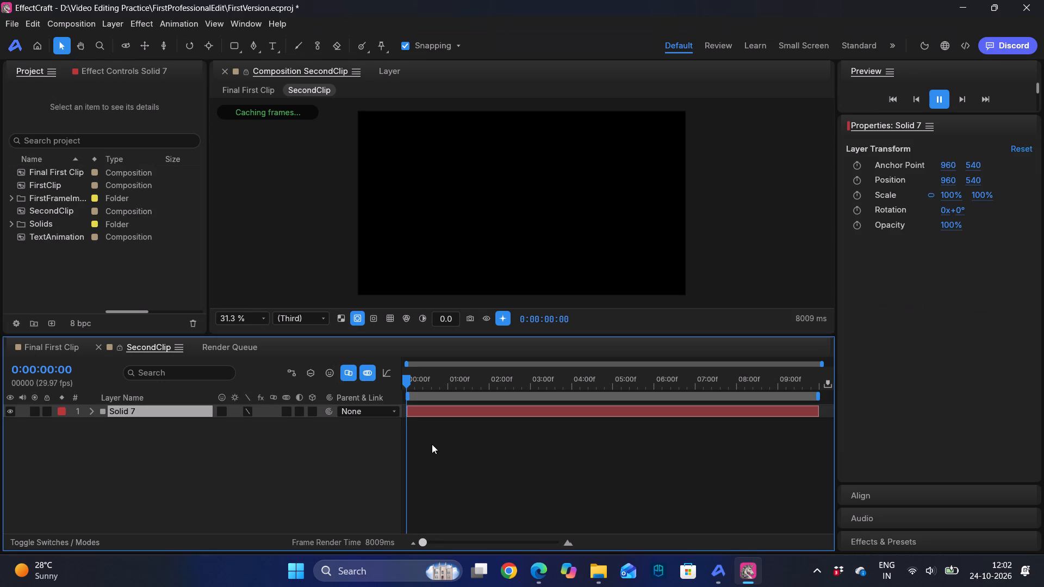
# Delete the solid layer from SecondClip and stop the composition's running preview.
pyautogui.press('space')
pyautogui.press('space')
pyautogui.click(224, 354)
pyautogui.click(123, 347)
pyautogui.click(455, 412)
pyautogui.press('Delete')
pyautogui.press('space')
# Delete the SecondClip composition from the project.
pyautogui.click(68, 206)
pyautogui.press('Delete')
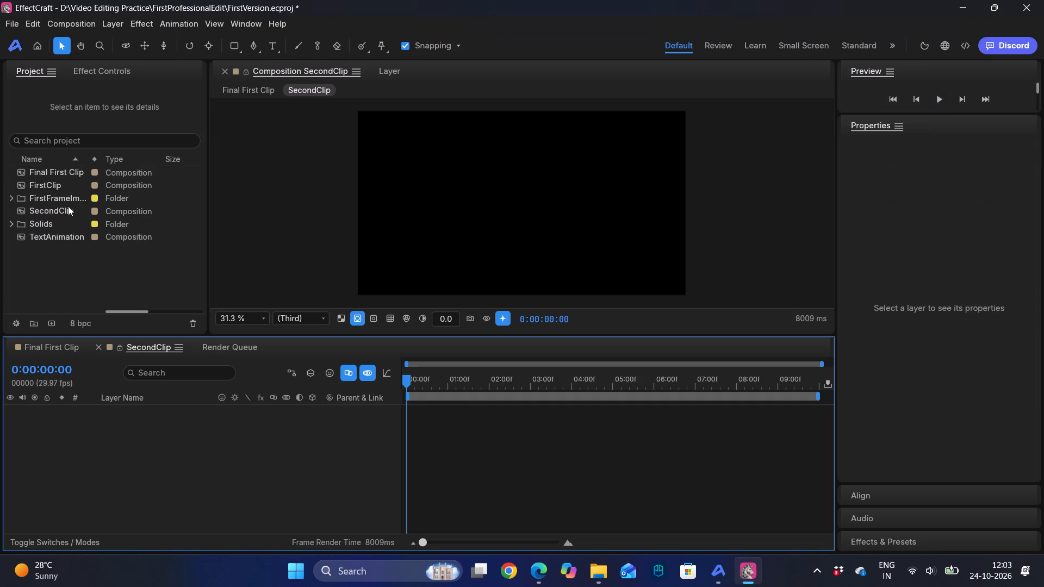
pyautogui.click(97, 283)
pyautogui.click(170, 477)
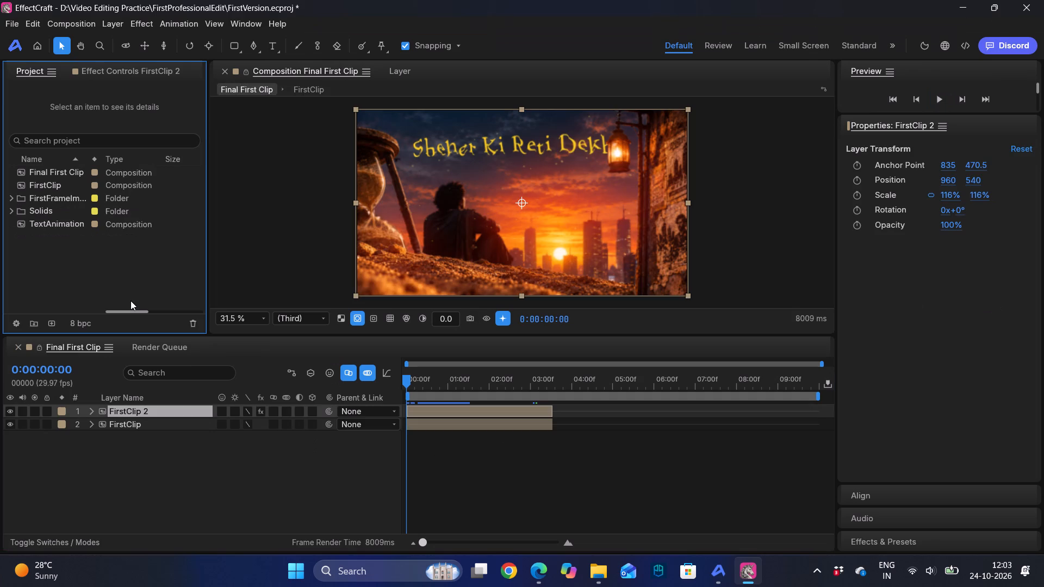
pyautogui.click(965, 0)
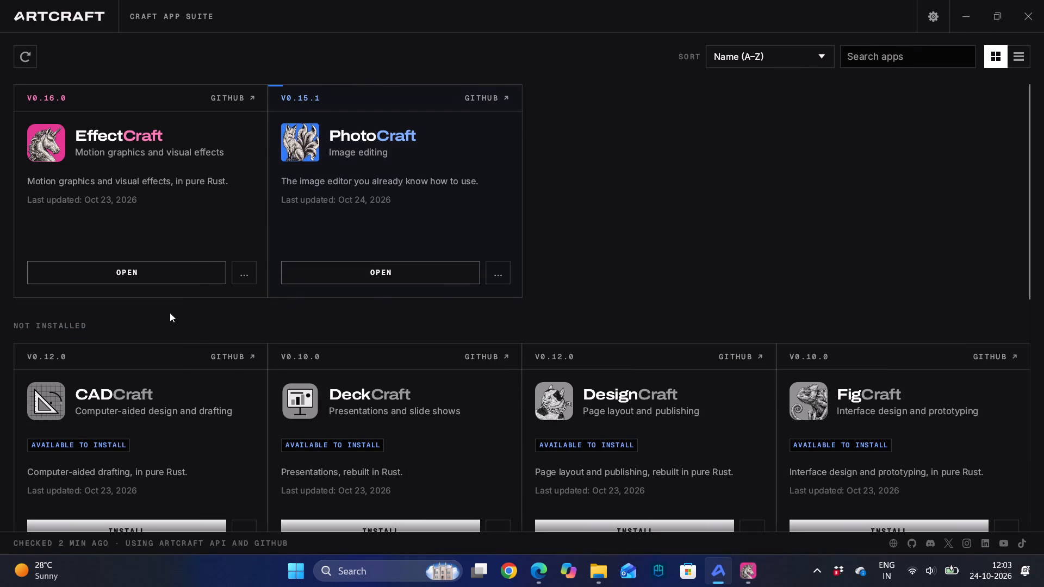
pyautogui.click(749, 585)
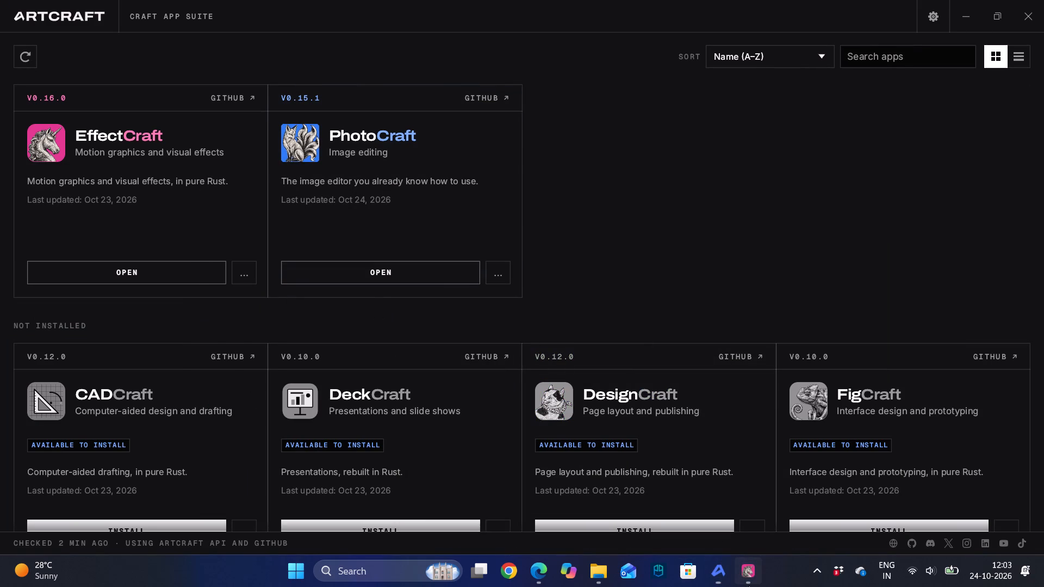
# Start a new composition from the home screen and replace its default name with one beginning "Seco".
pyautogui.click(41, 51)
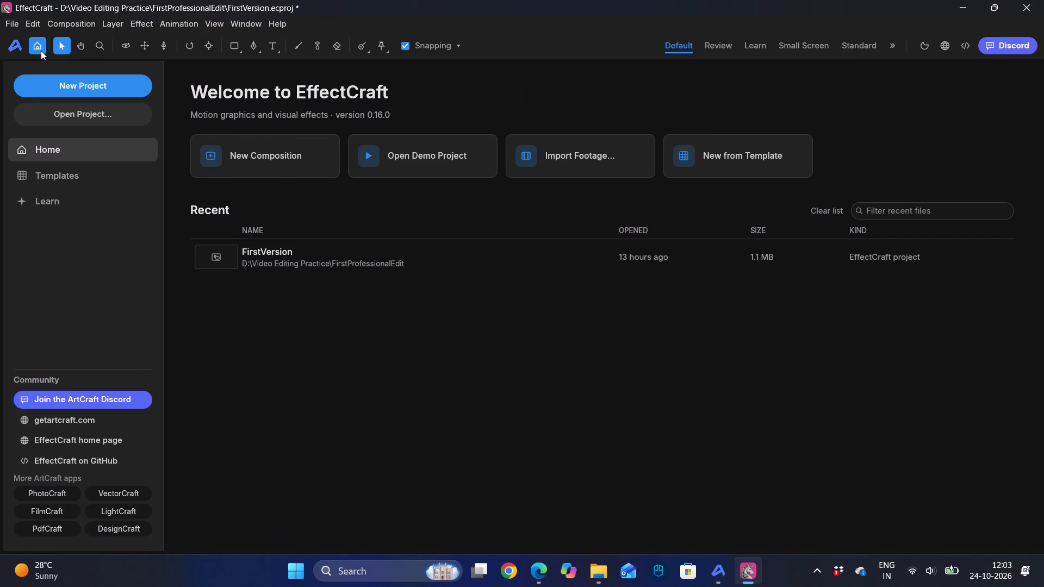
pyautogui.click(231, 169)
pyautogui.press('BackSpace')
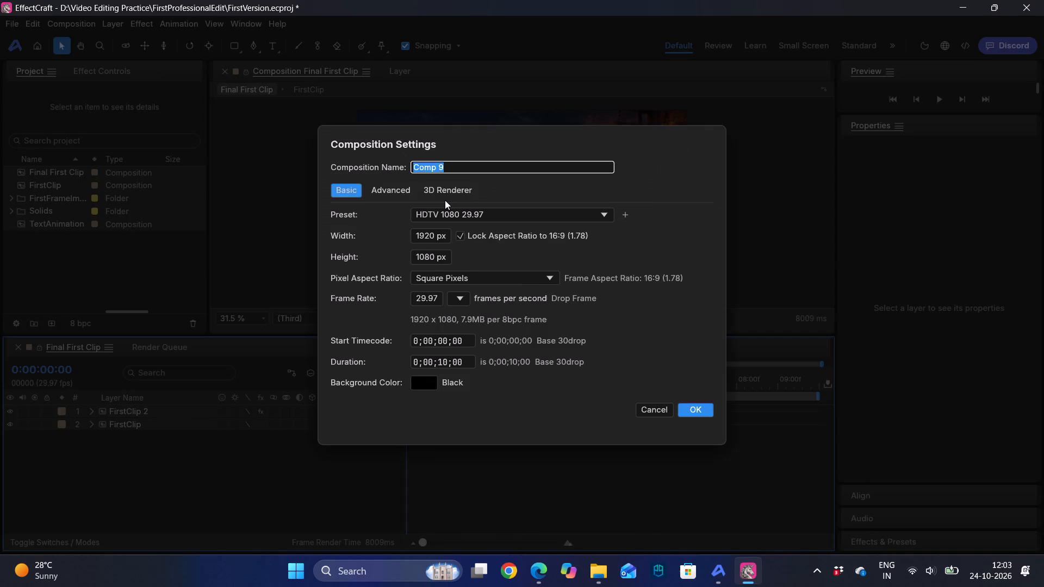
pyautogui.write('Seco')
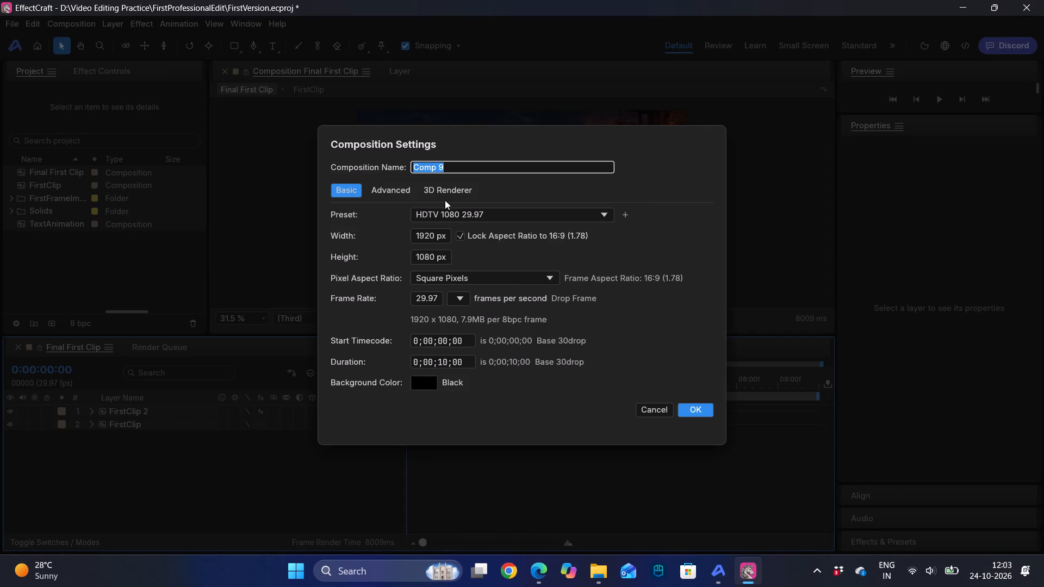